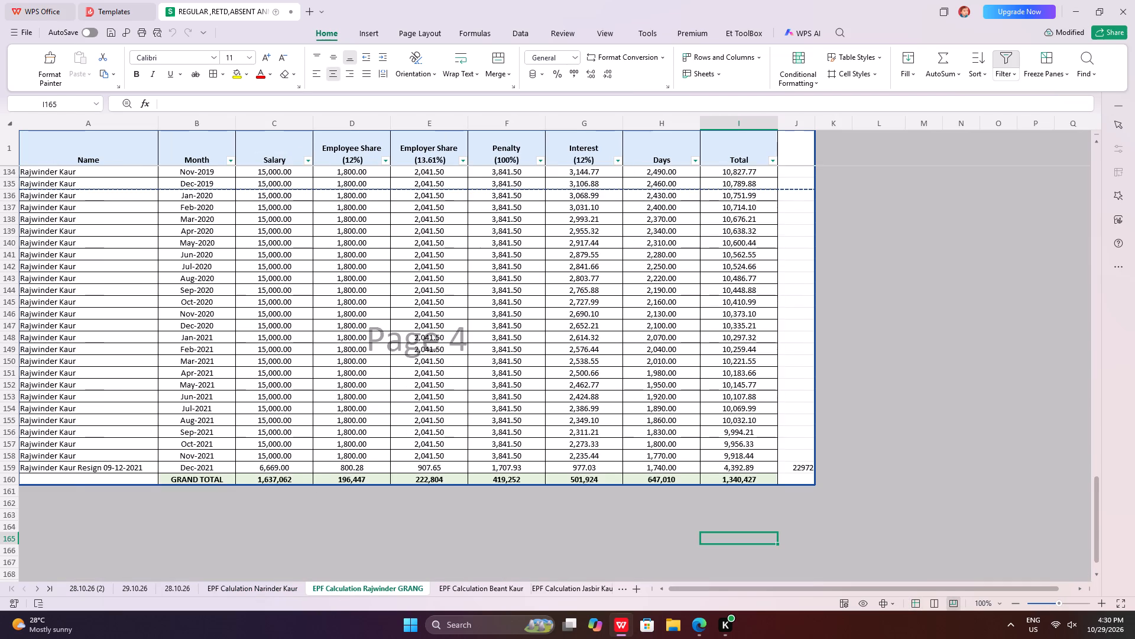
Review the employees' individual EPF calculation sheets and the 28.10.26 budget demand summary, examining the monthly rows for the employee who joined 24-12-2008.
scroll(322, 464, "up", 7)
left_click(458, 591)
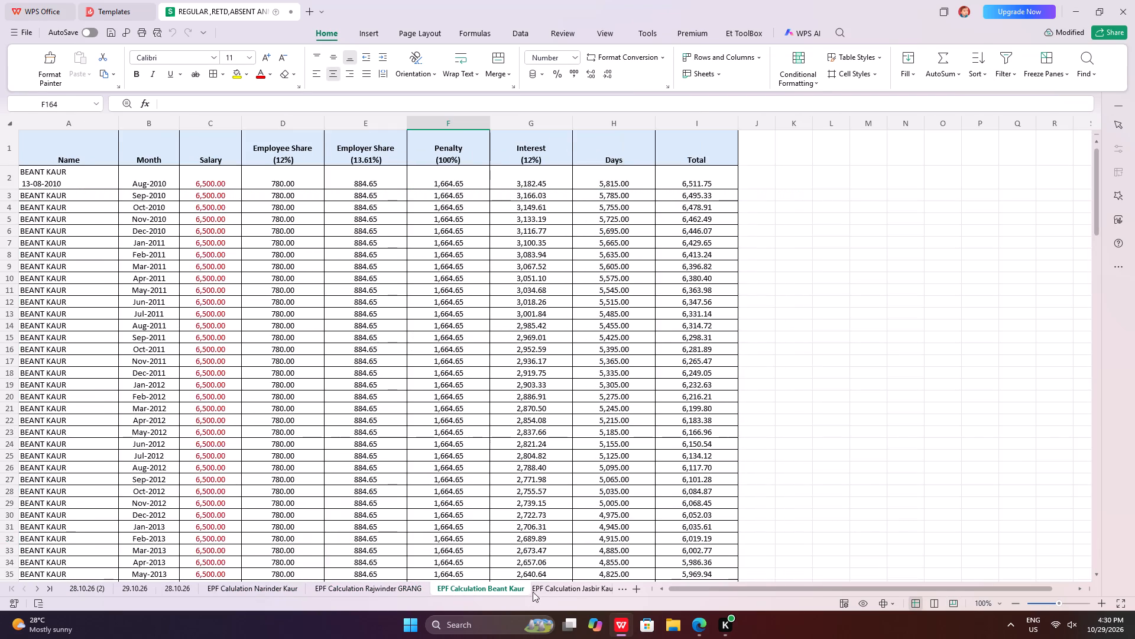
left_click(556, 589)
left_click(196, 587)
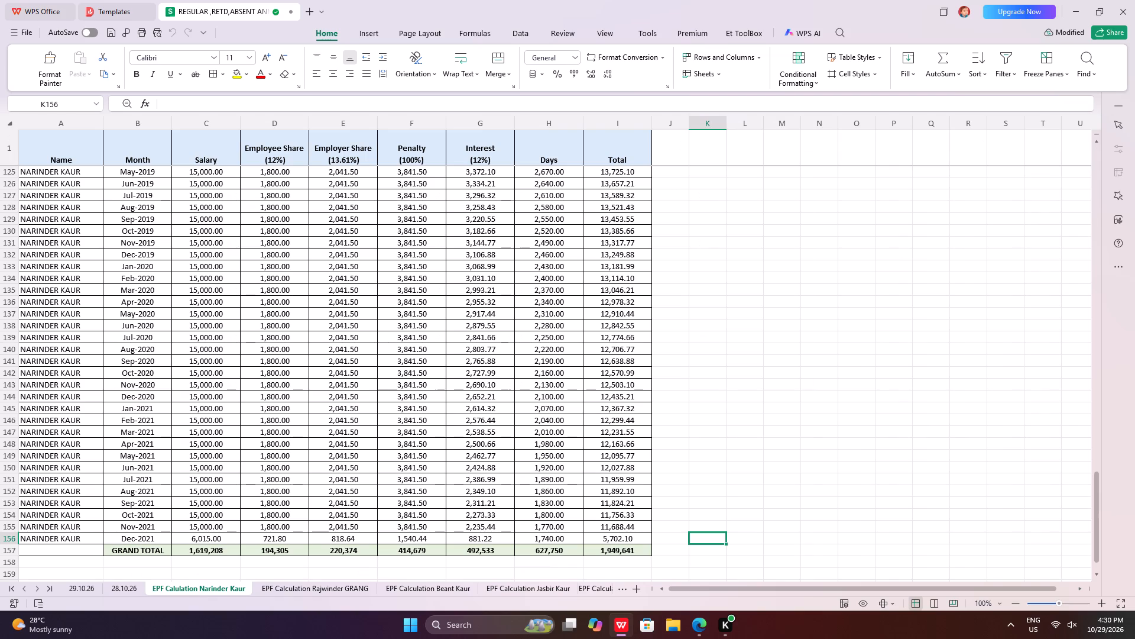
left_click(103, 584)
left_click(118, 589)
left_click(123, 589)
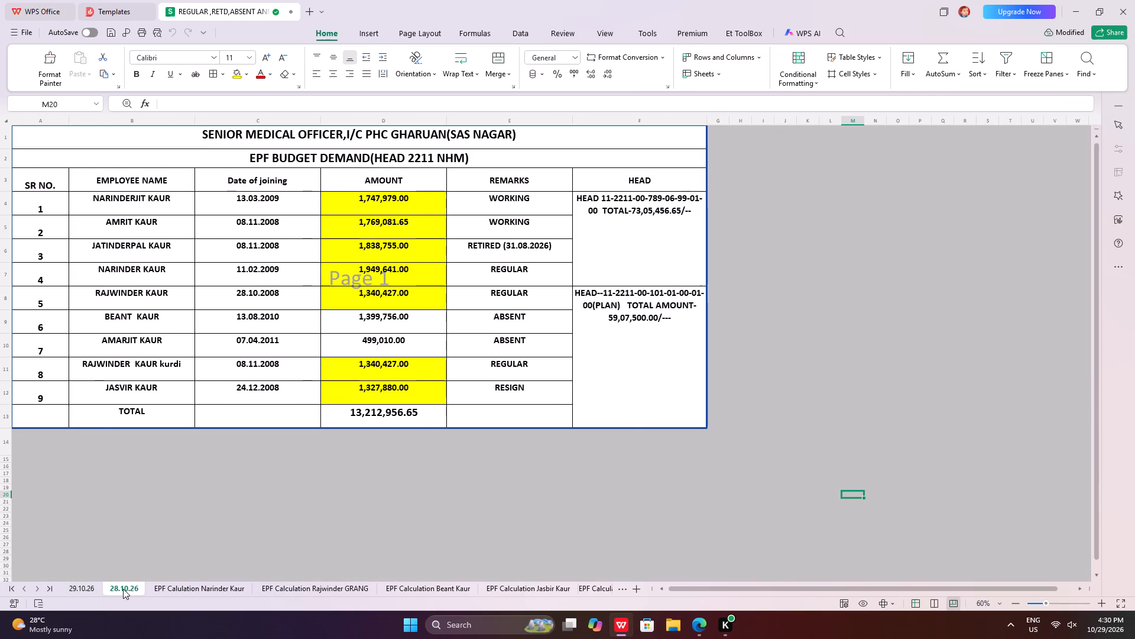
left_click(175, 592)
left_click(309, 594)
left_click(403, 594)
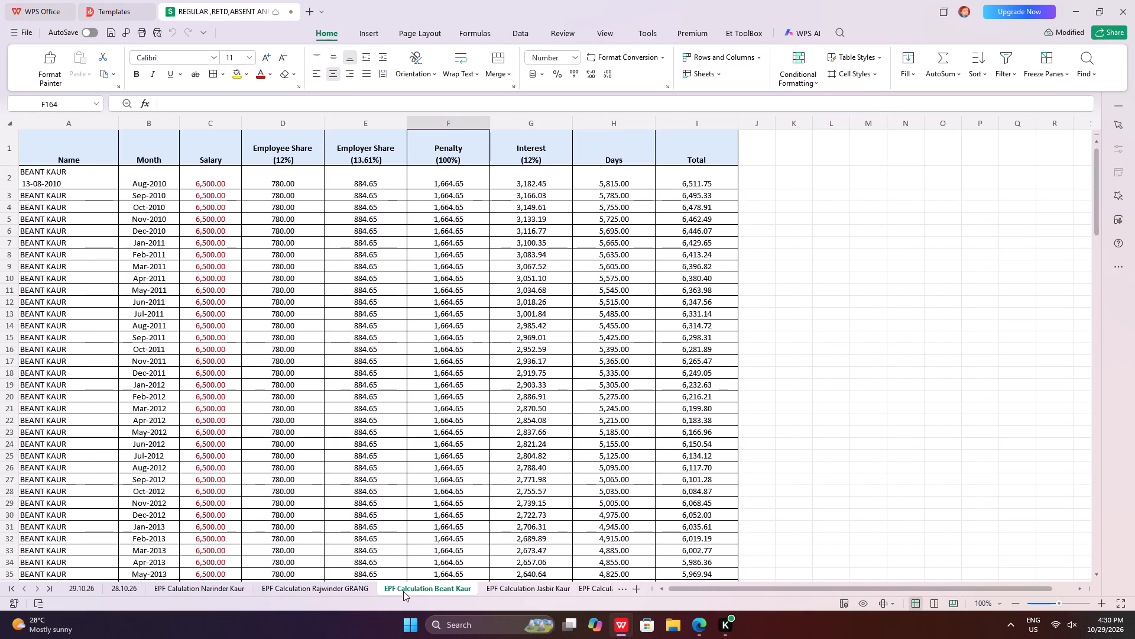
left_click(526, 588)
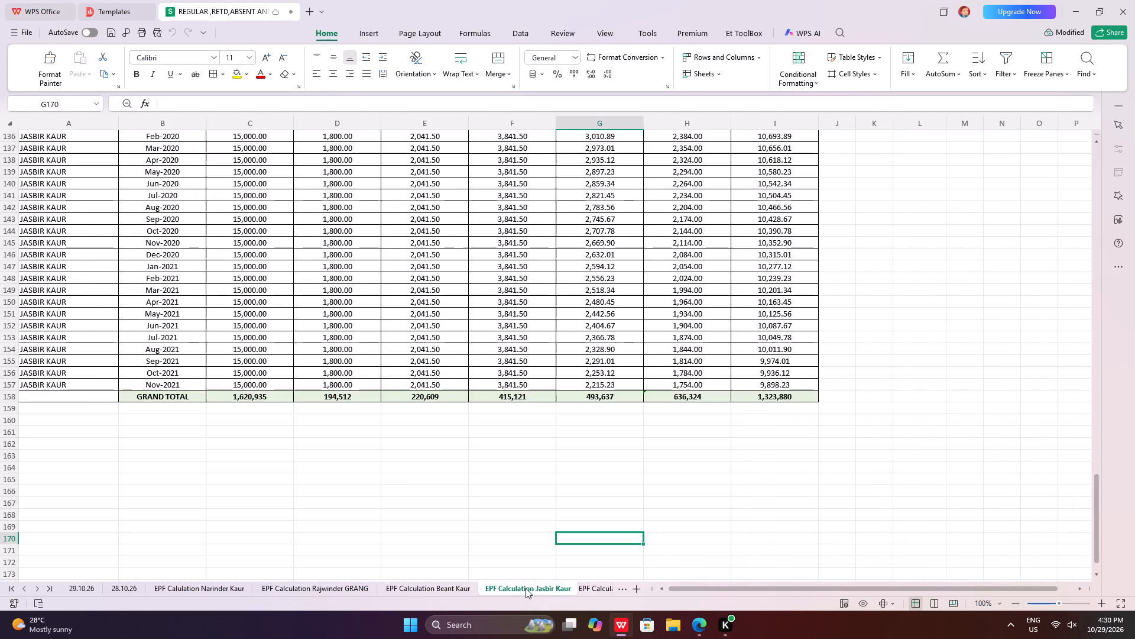
scroll(525, 434, "up", 20)
scroll(525, 434, "up", 12)
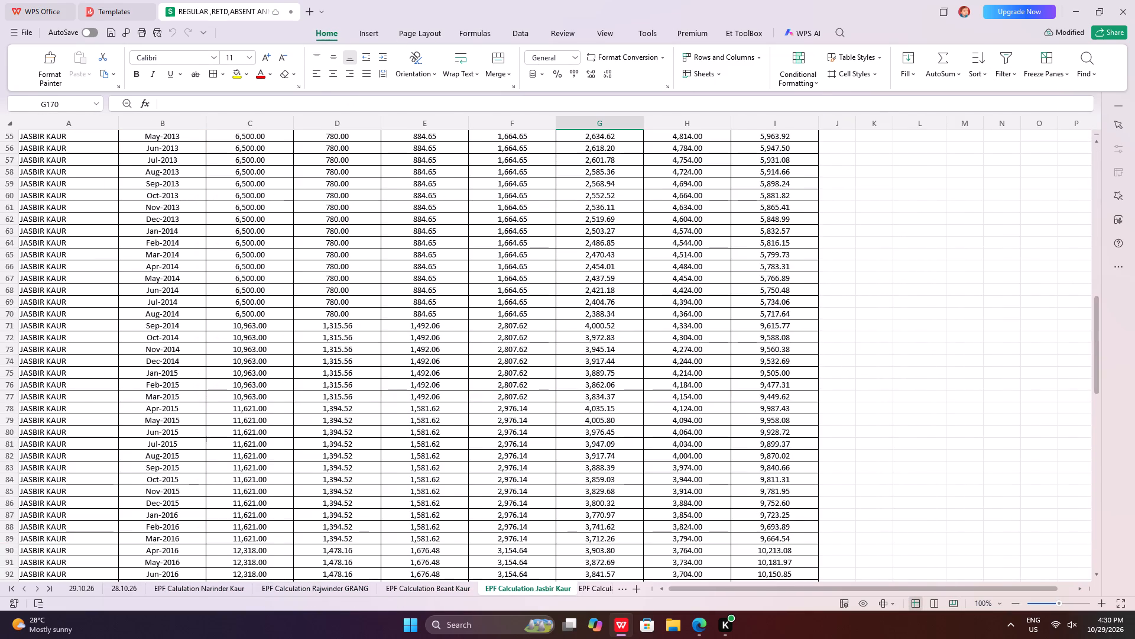
scroll(515, 427, "up", 20)
scroll(515, 427, "up", 5)
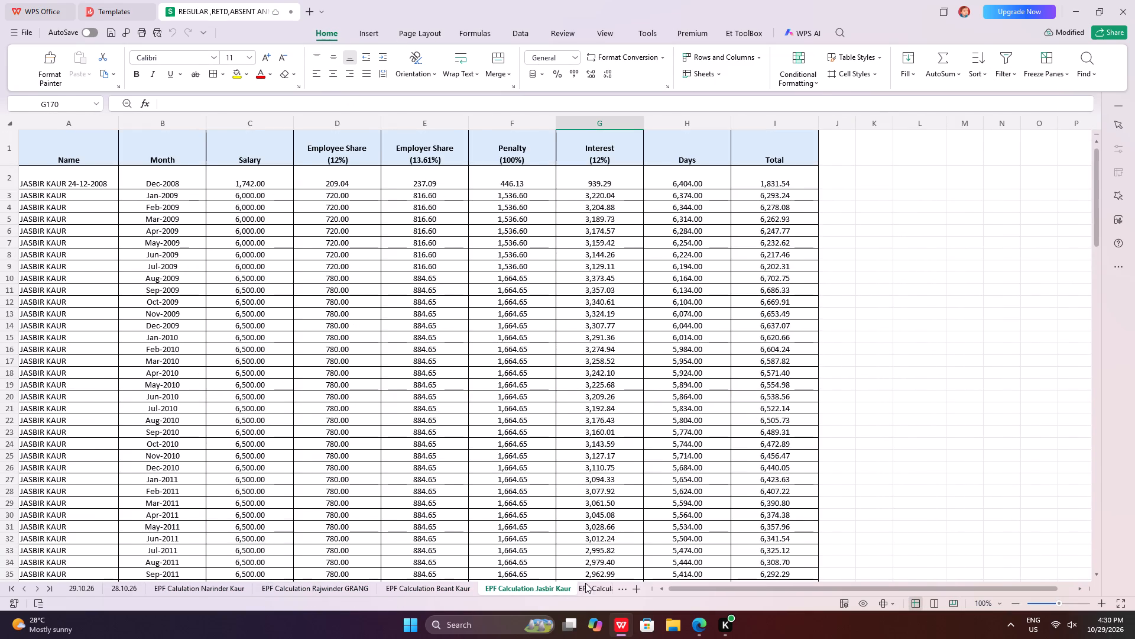
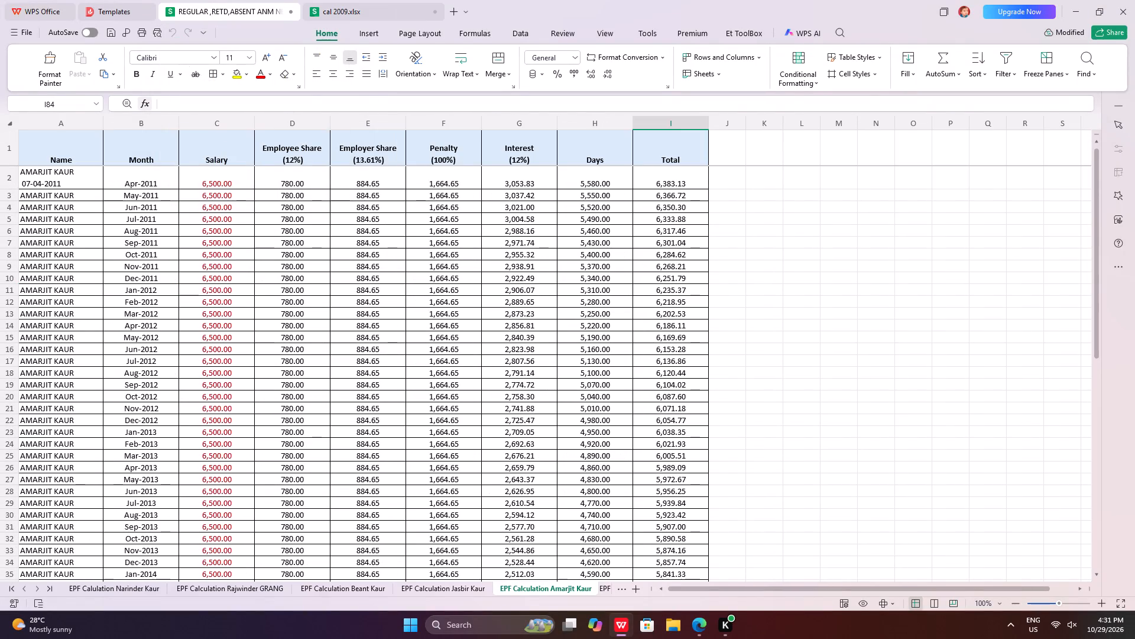
Examine the EPF calculation sheets of the employees who joined 07-04-2011 and 13-08-2010, and the grand total row on the jatinderpal sheet.
scroll(205, 289, "up", 1)
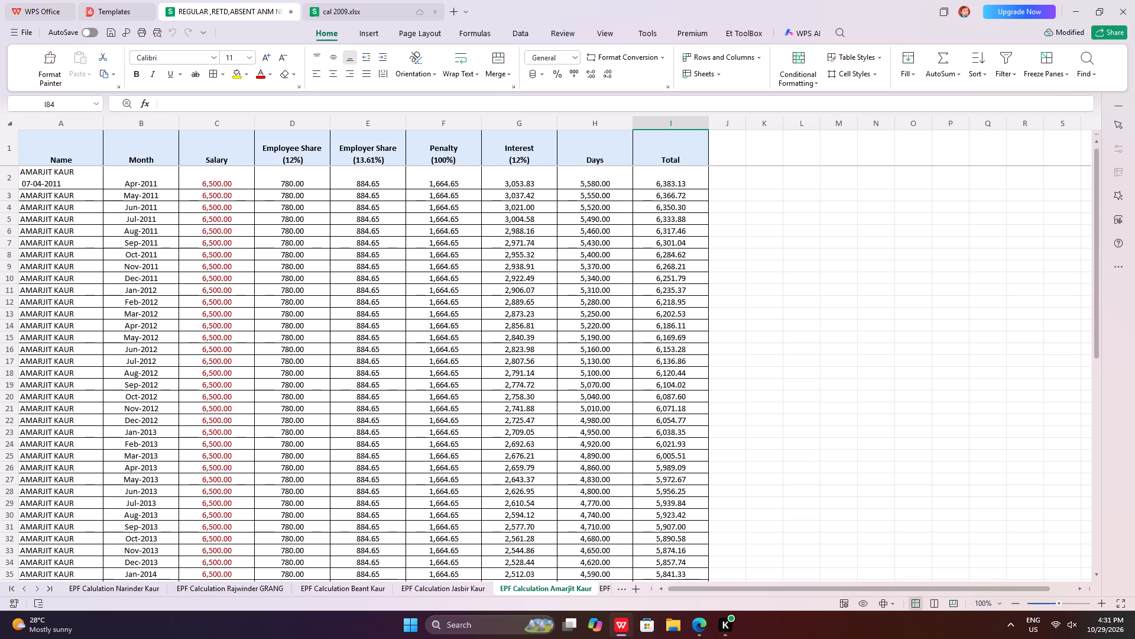
scroll(174, 399, "up", 8)
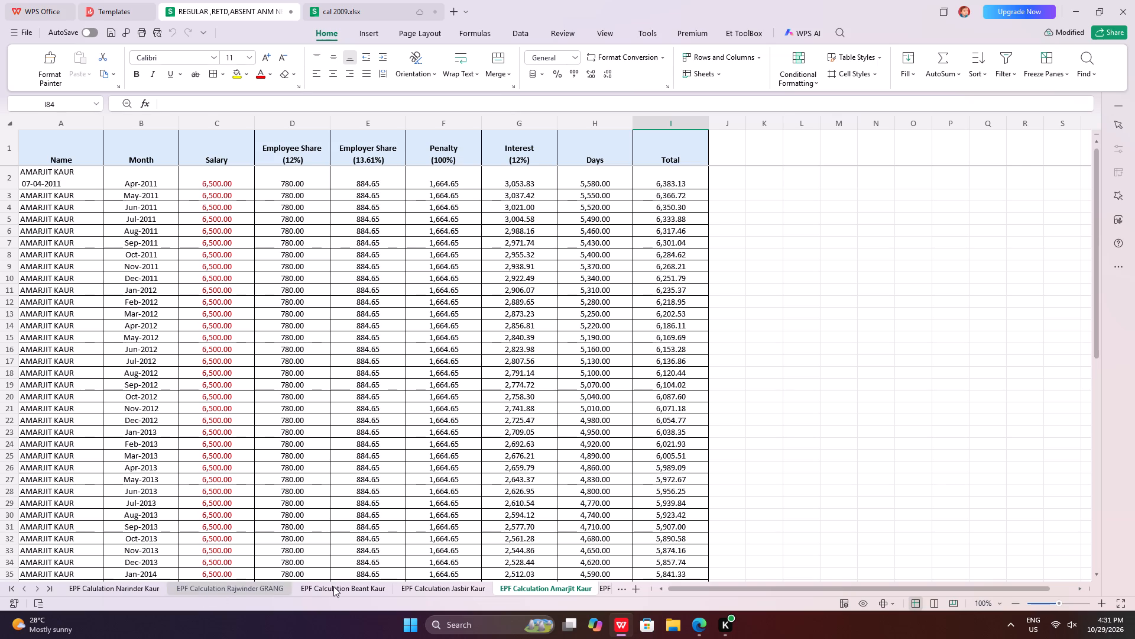
left_click(567, 588)
left_click(602, 588)
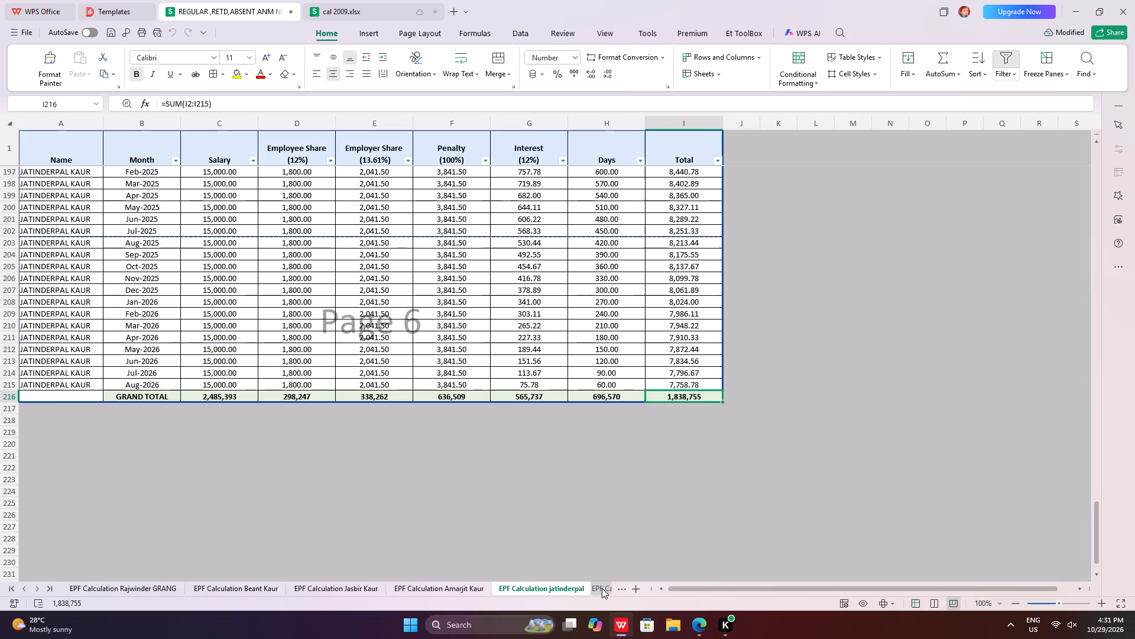
left_click(521, 586)
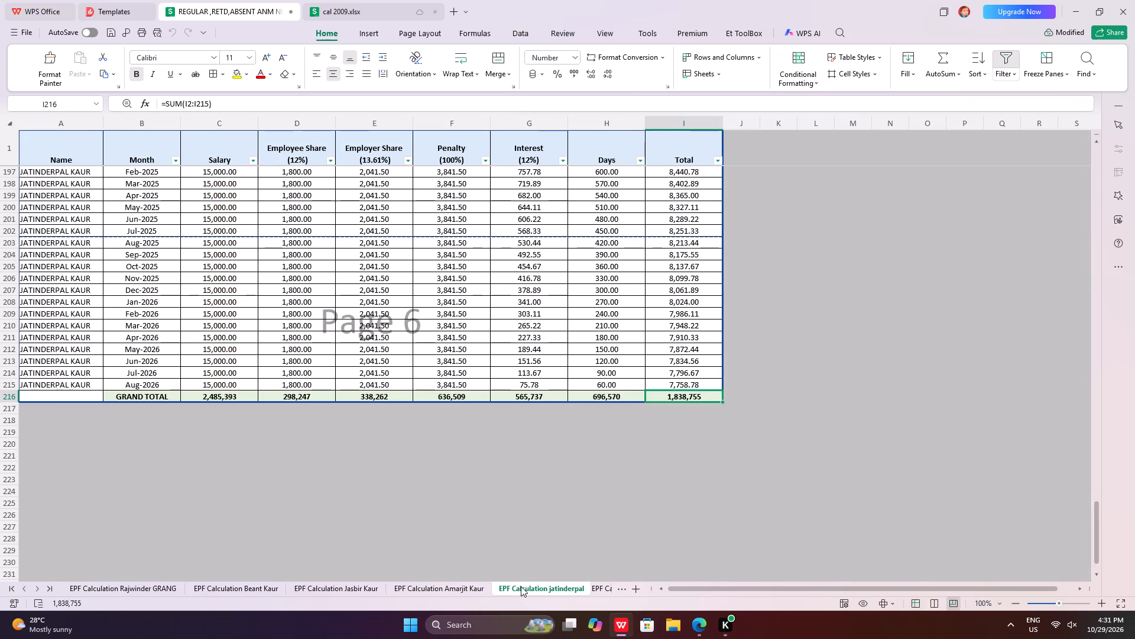
left_click(452, 583)
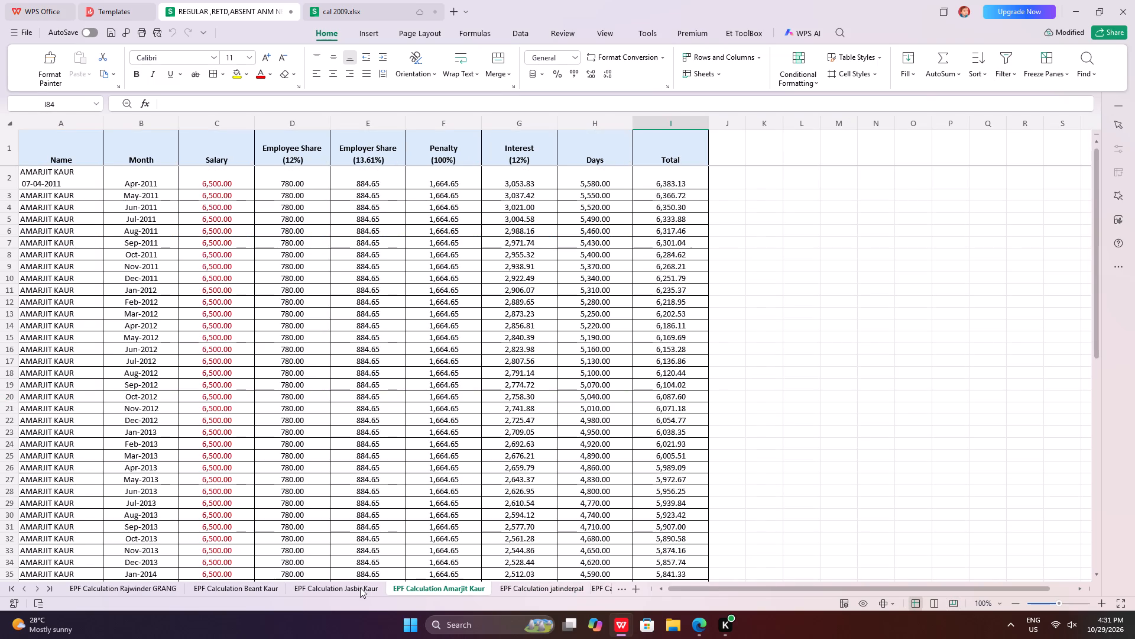
left_click(236, 589)
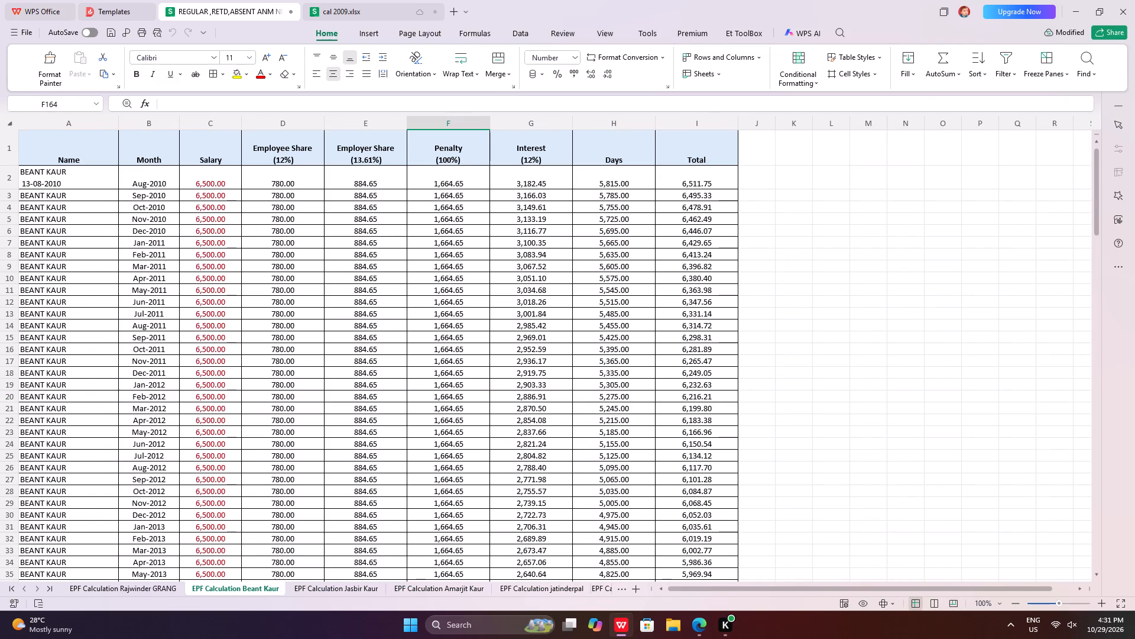
Compare the EPF sheet of the employee who joined 13-08-2010 with the yearly salary details in the cal 2009.xlsx workbook.
left_click(333, 11)
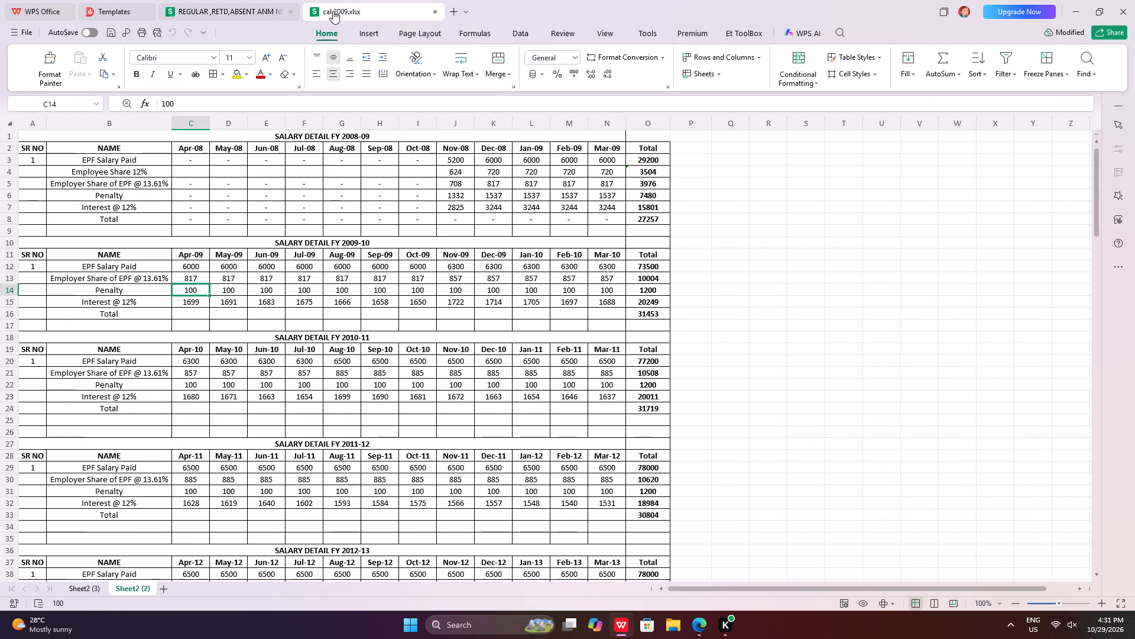
left_click(235, 8)
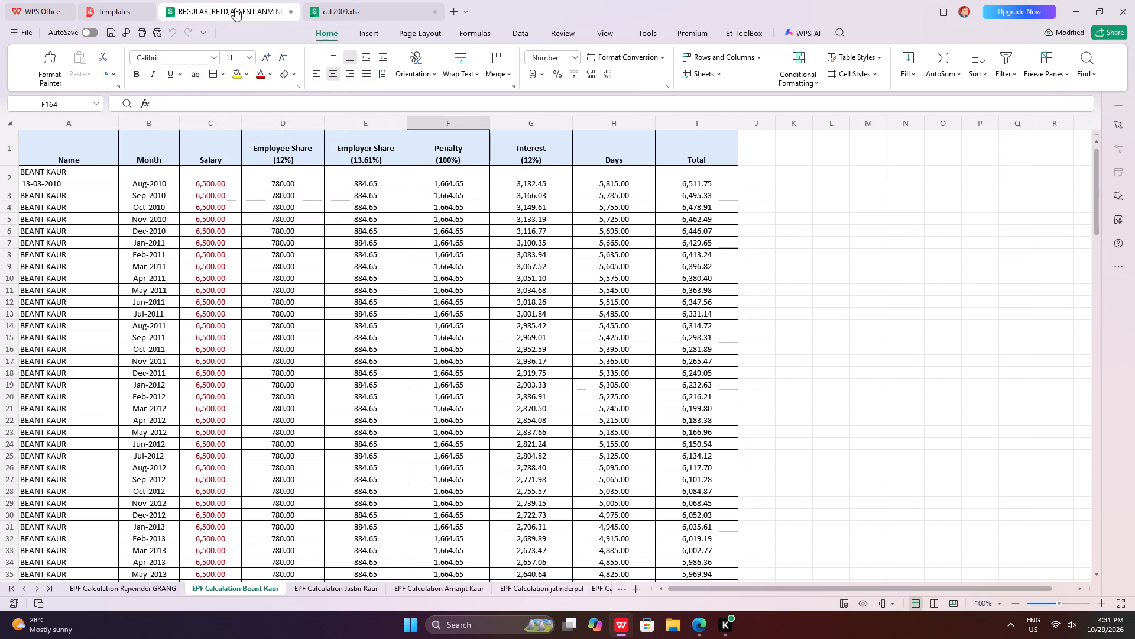
left_click(345, 12)
left_click(262, 5)
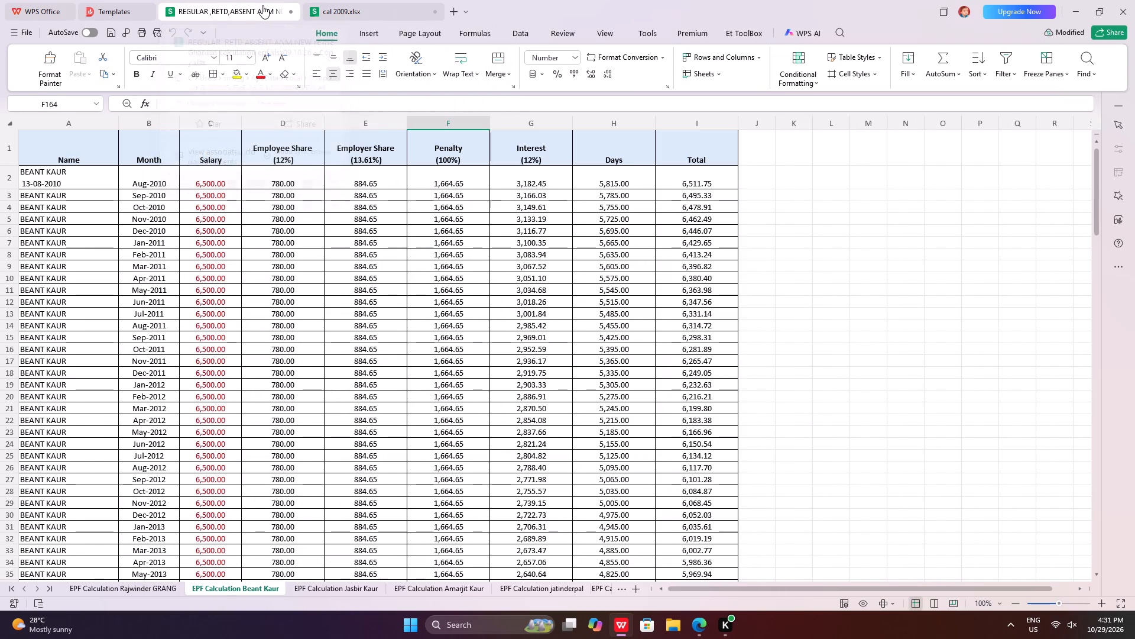
left_click(352, 4)
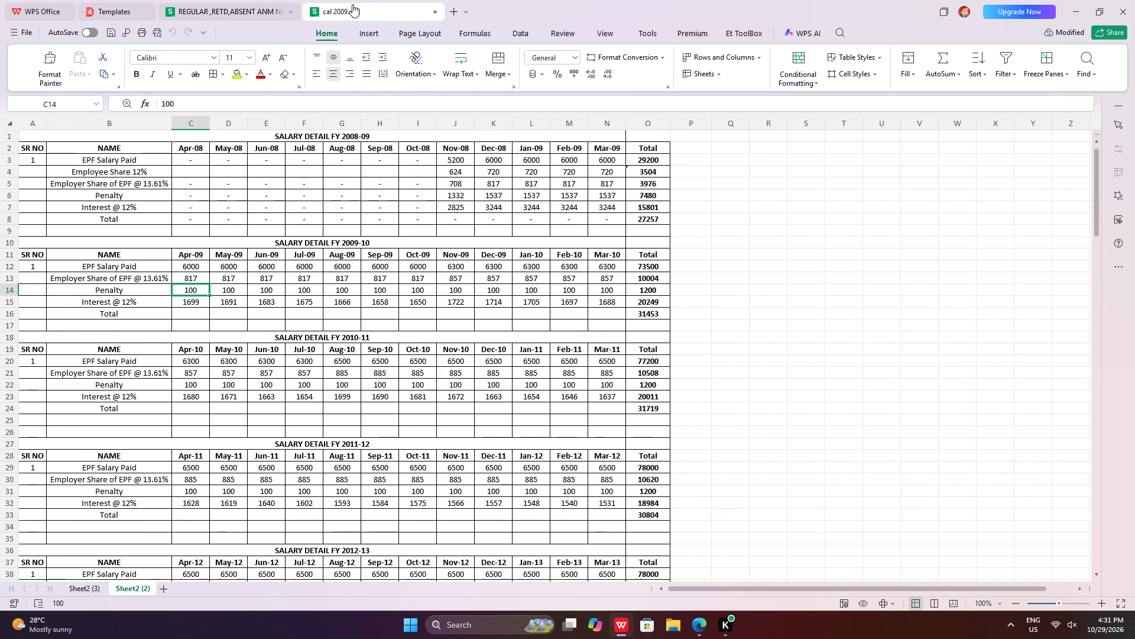
left_click(264, 4)
left_click(345, 8)
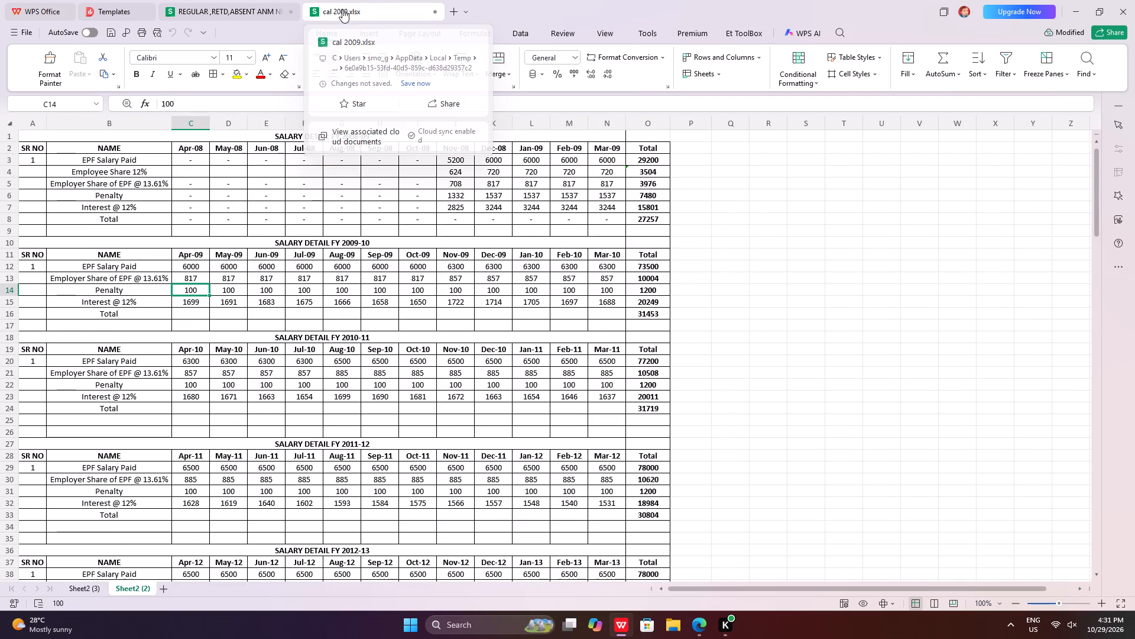
left_click(271, 7)
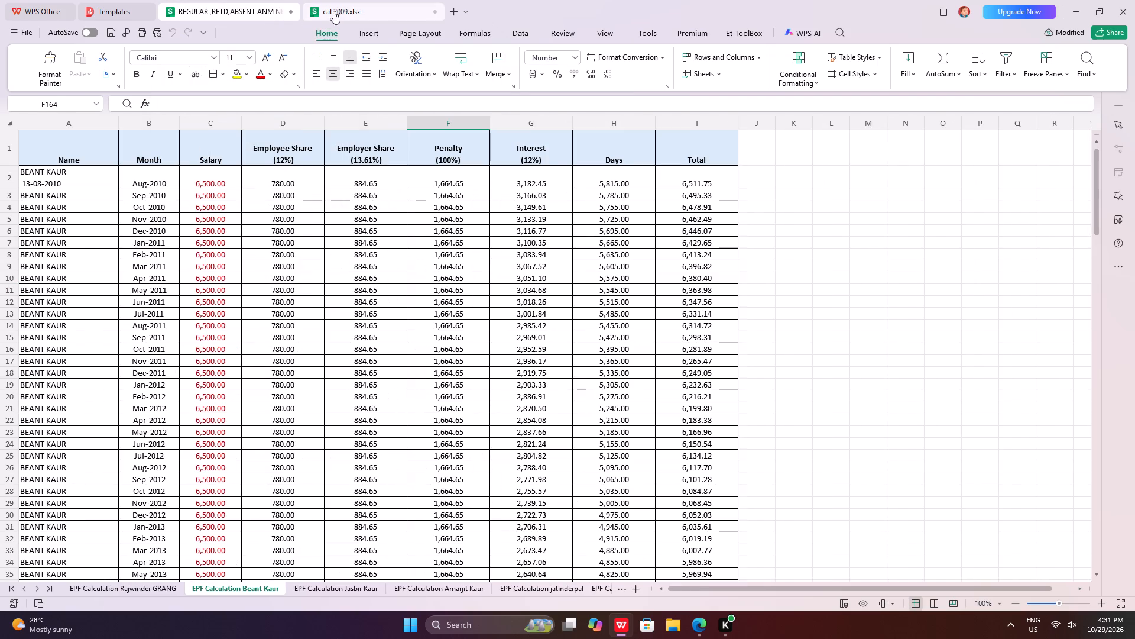
left_click(348, 8)
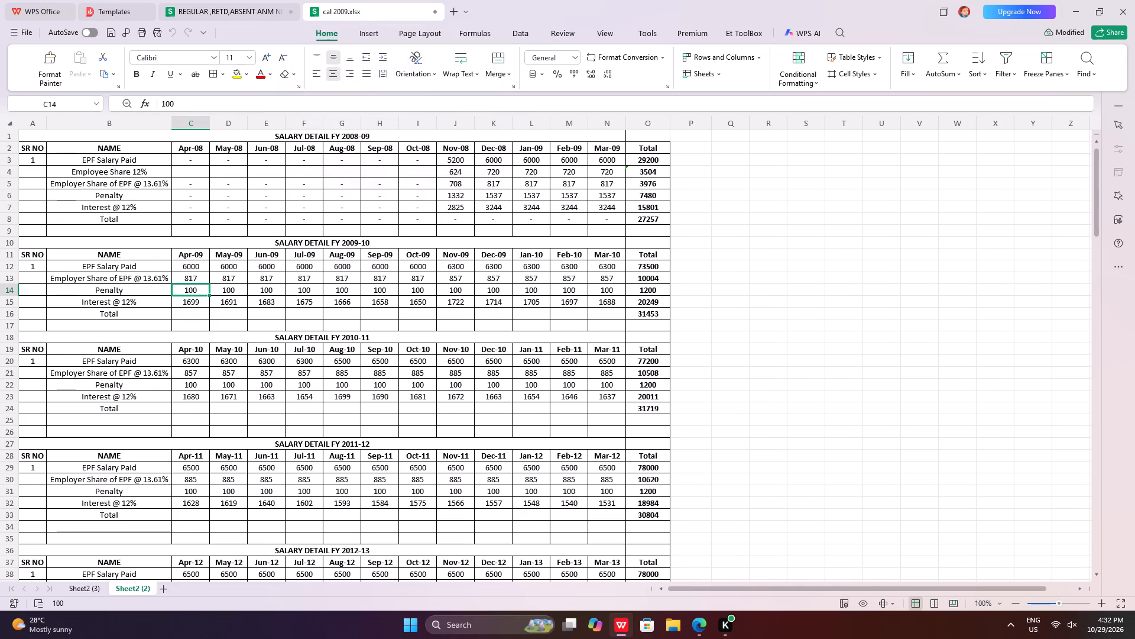
left_click(223, 15)
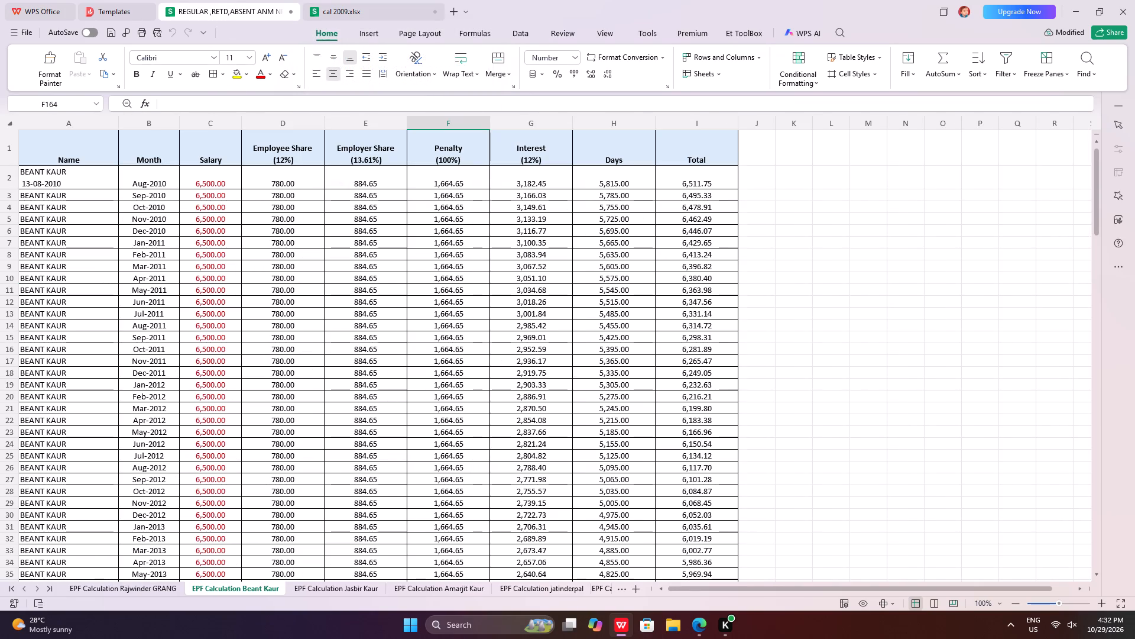
Review the budget demand sheets 28.10.26 (2), 29.10.26 and 28.10.26, and the monthly EPF rows of the employee who joined 11-02-2009.
left_click(44, 143)
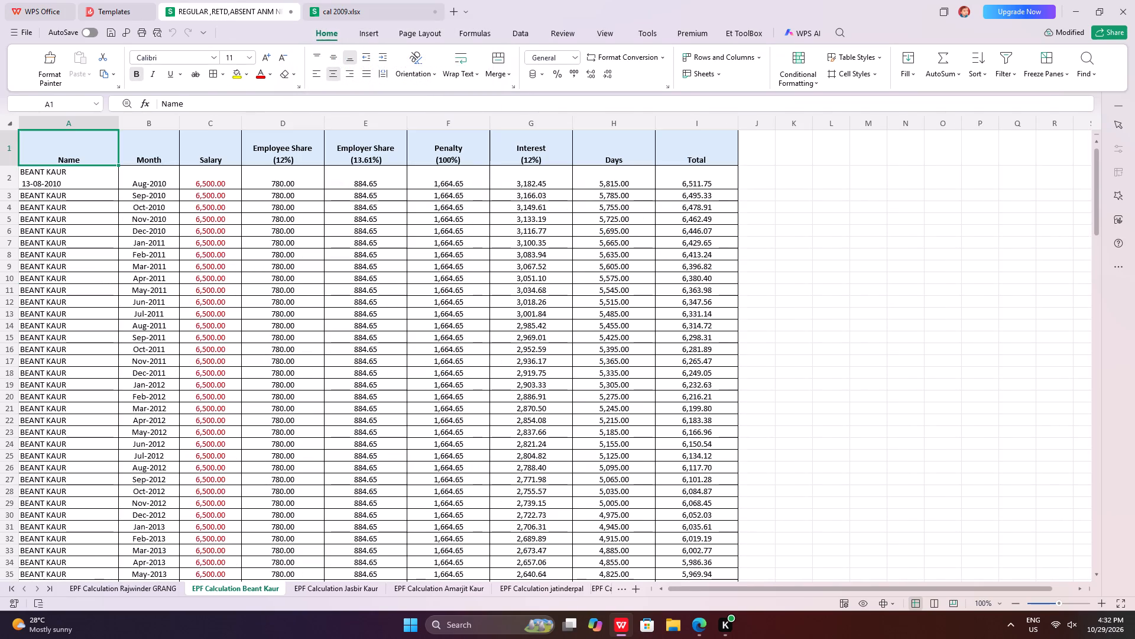
left_click(118, 577)
left_click(103, 590)
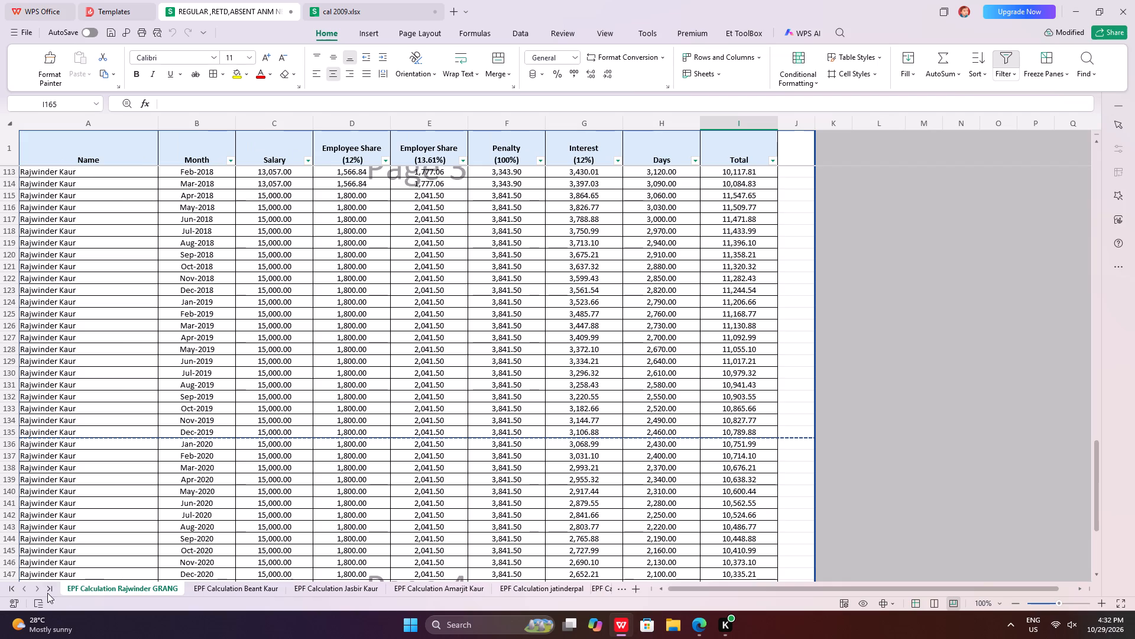
scroll(88, 461, "up", 6)
triple_click(9, 585)
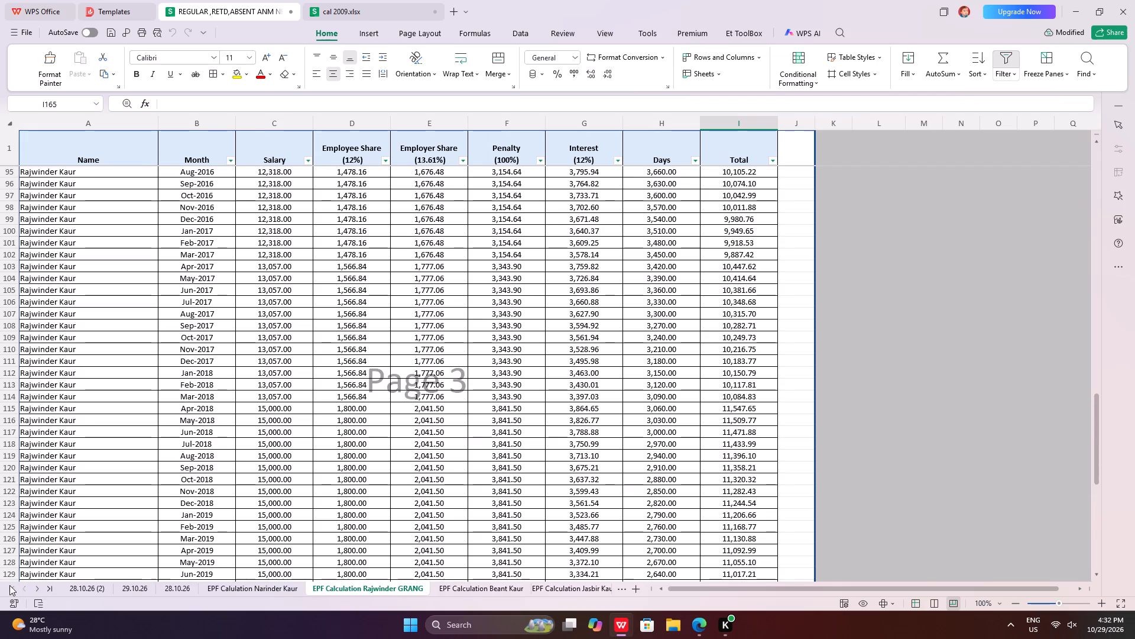
left_click(9, 585)
left_click(85, 589)
left_click(155, 592)
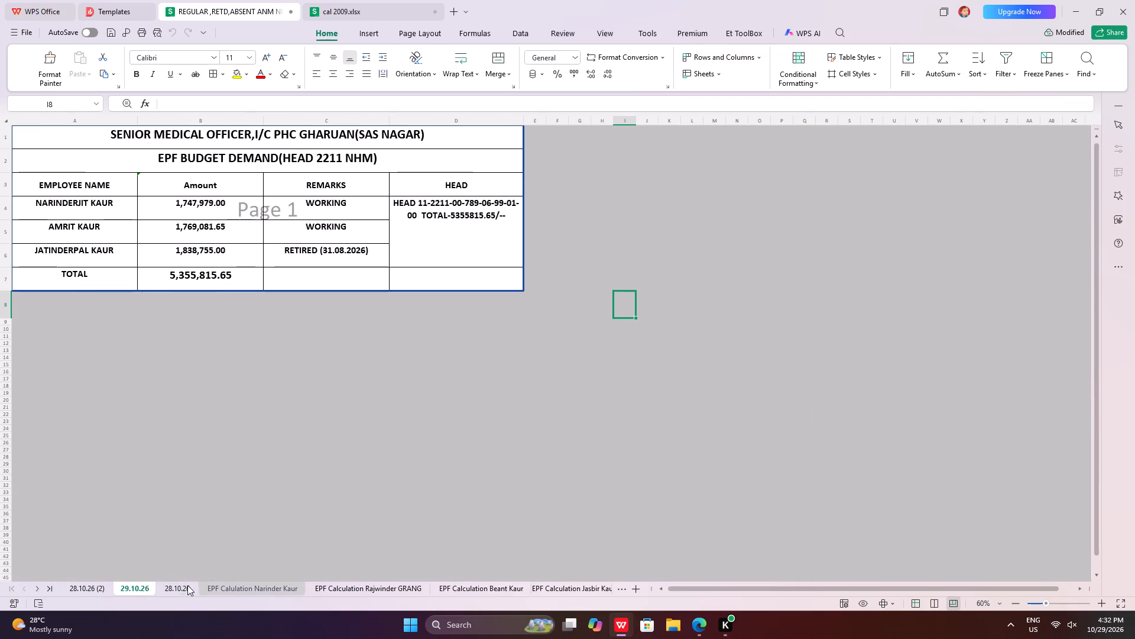
left_click(181, 585)
left_click(220, 590)
scroll(160, 433, "up", 12)
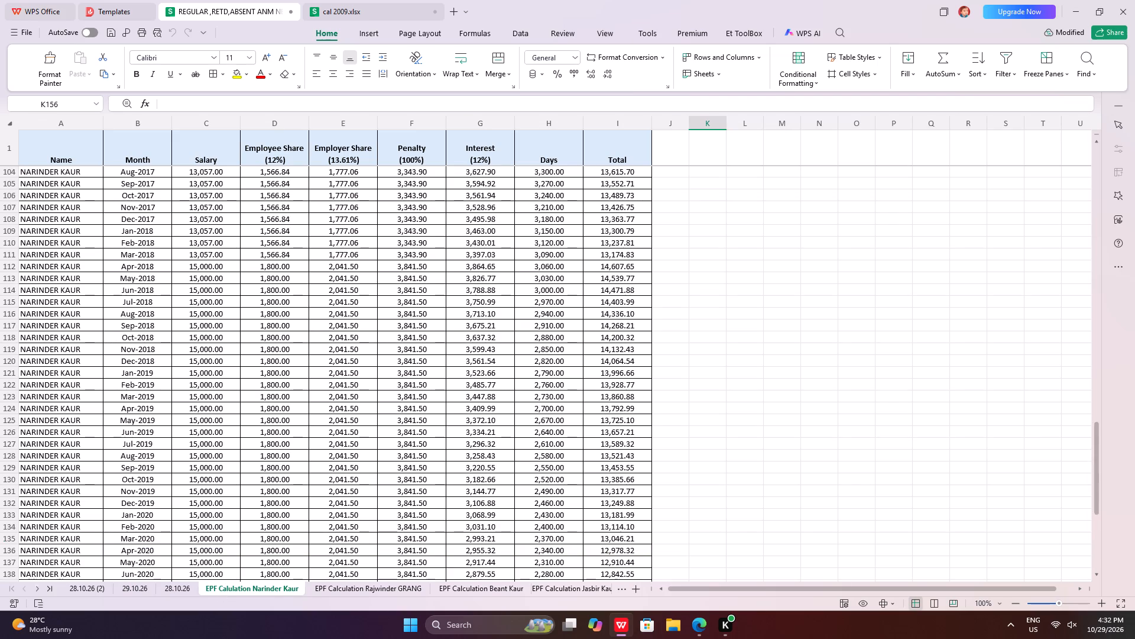
scroll(161, 432, "up", 20)
scroll(161, 432, "up", 20)
scroll(161, 432, "up", 7)
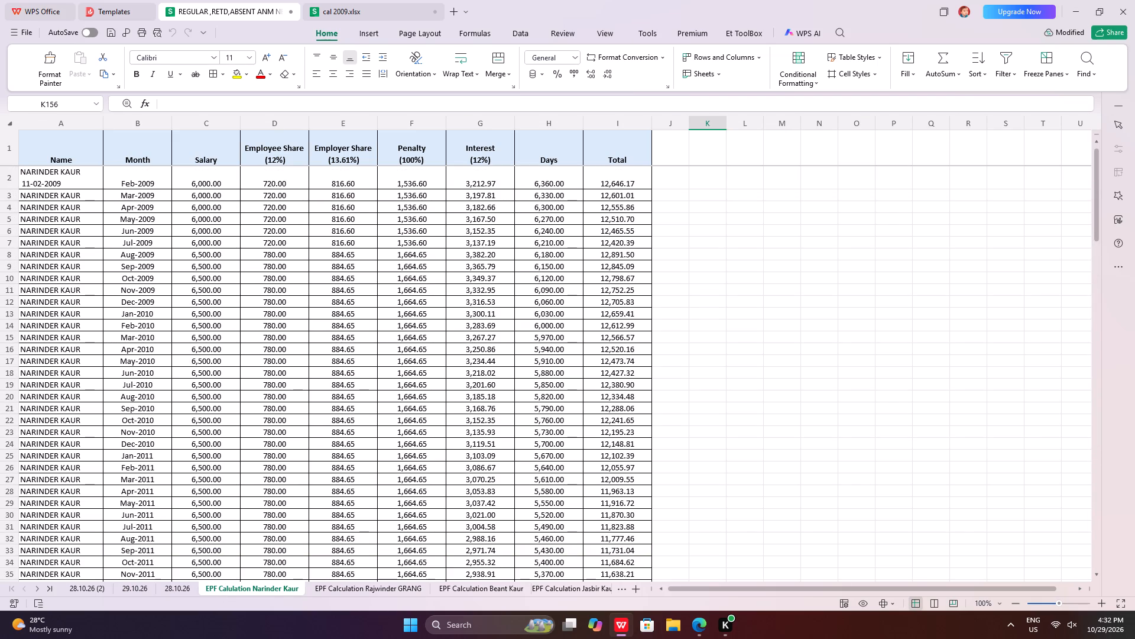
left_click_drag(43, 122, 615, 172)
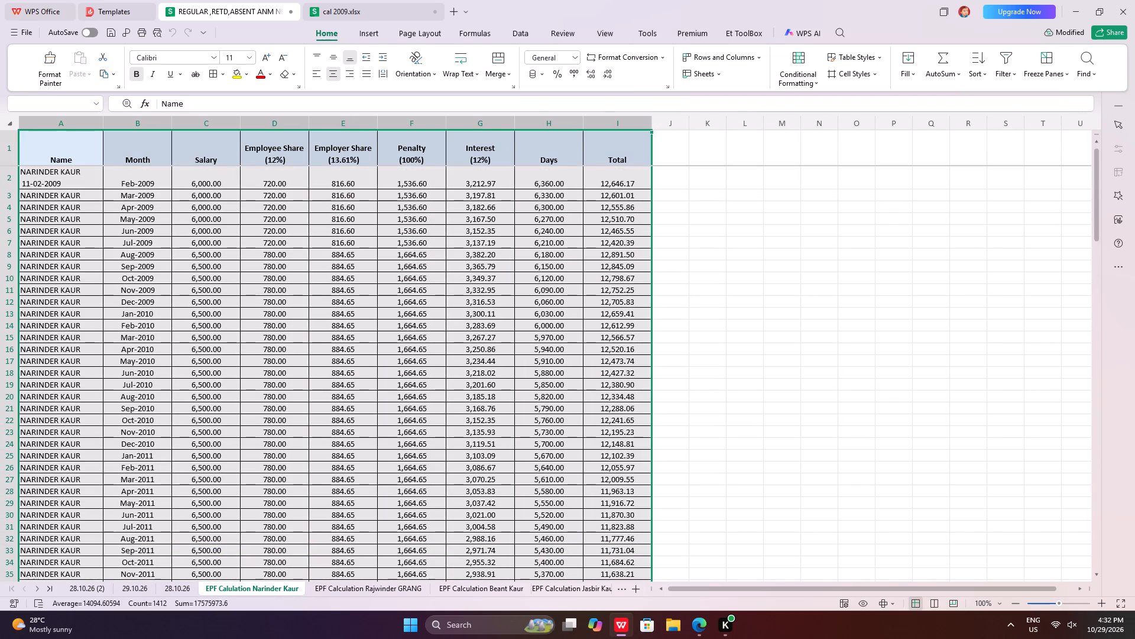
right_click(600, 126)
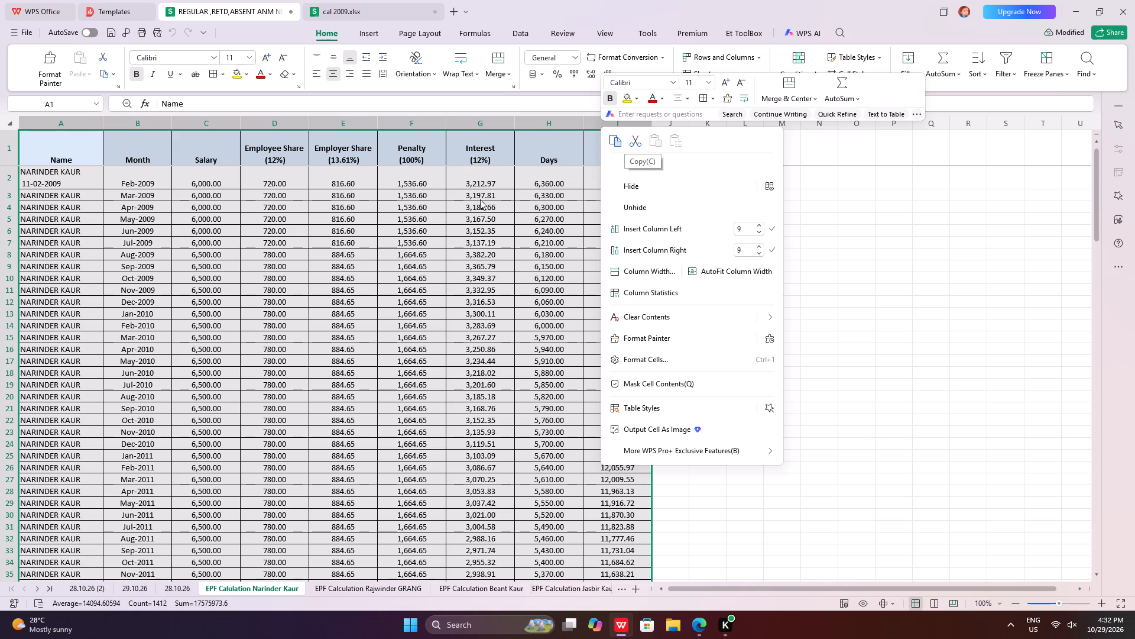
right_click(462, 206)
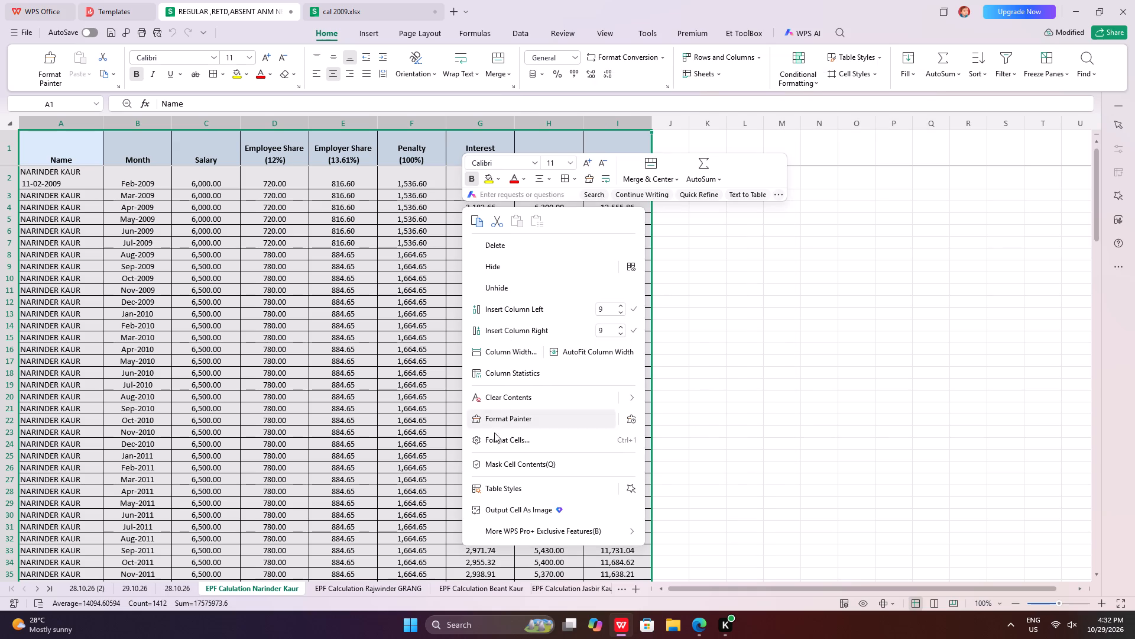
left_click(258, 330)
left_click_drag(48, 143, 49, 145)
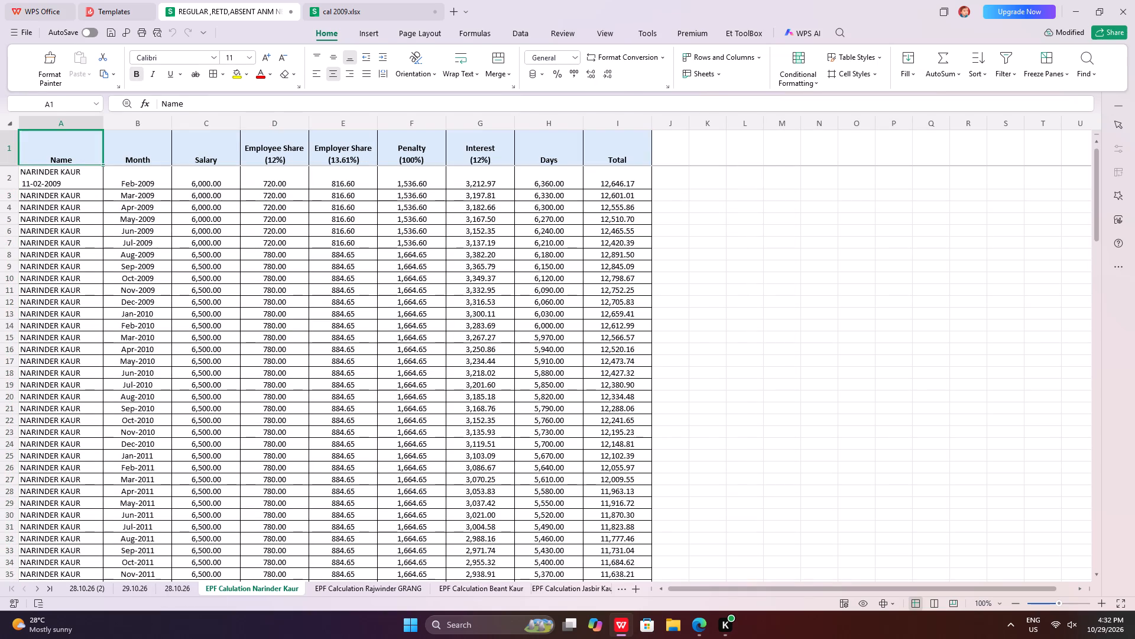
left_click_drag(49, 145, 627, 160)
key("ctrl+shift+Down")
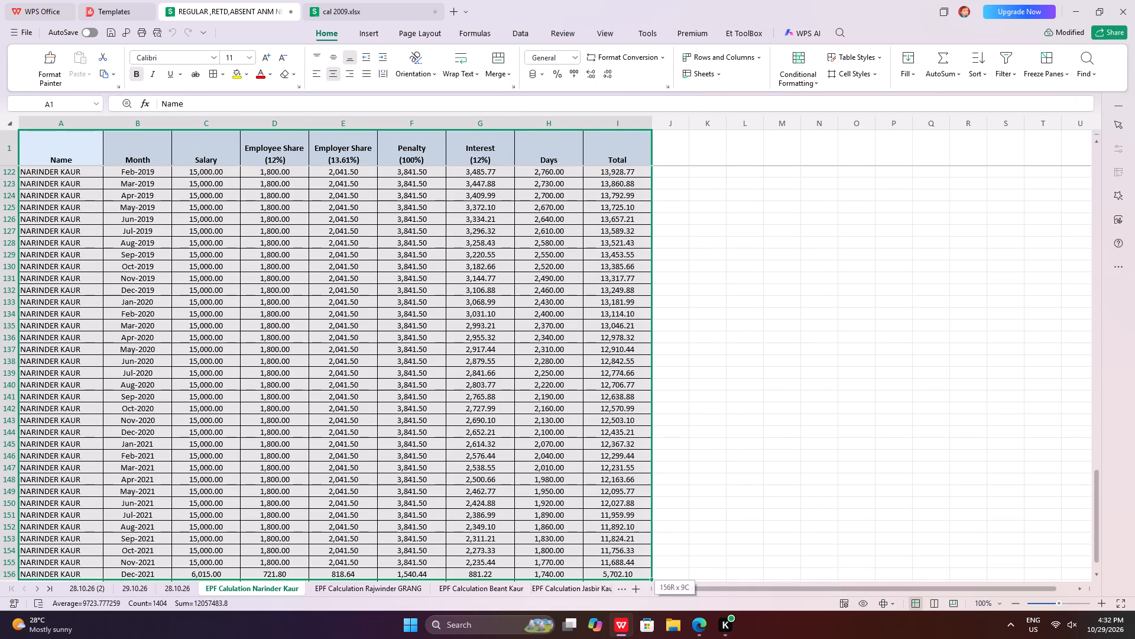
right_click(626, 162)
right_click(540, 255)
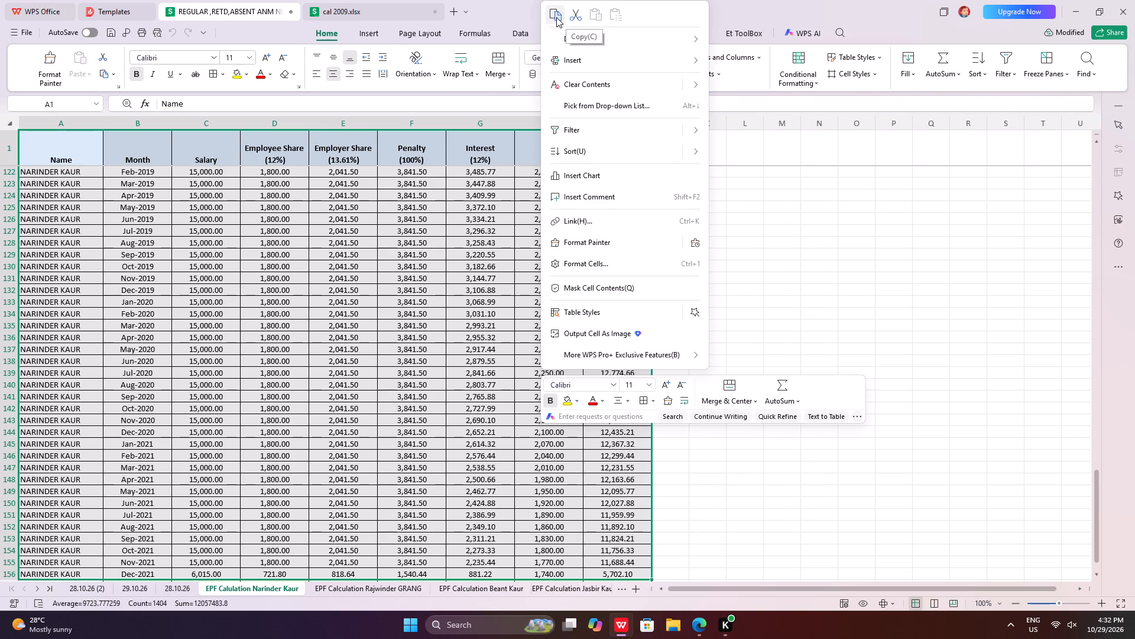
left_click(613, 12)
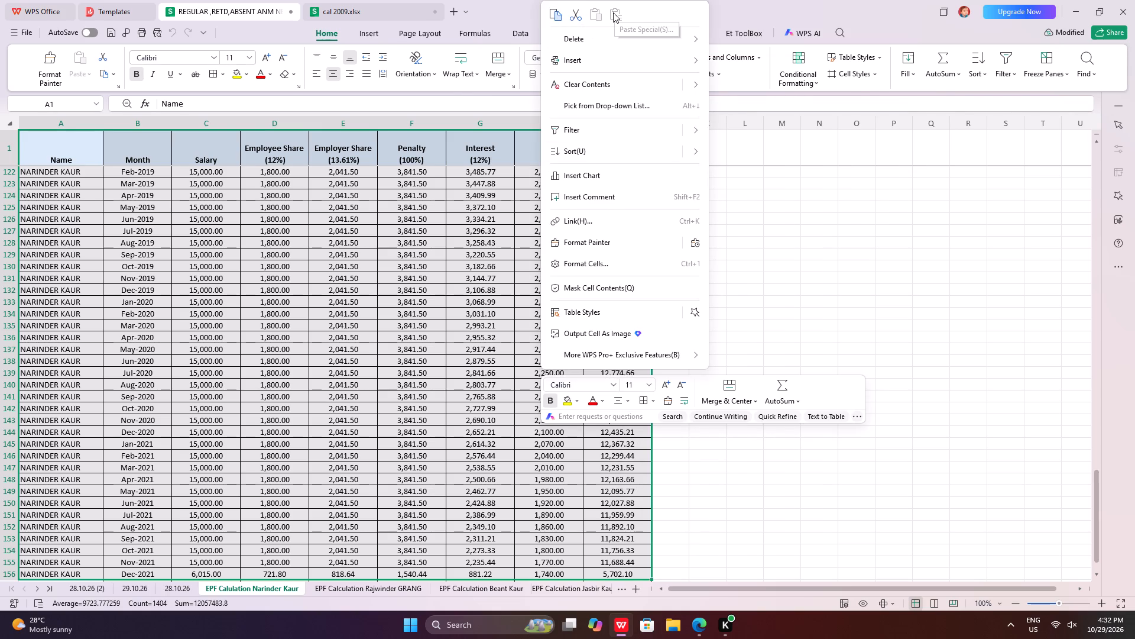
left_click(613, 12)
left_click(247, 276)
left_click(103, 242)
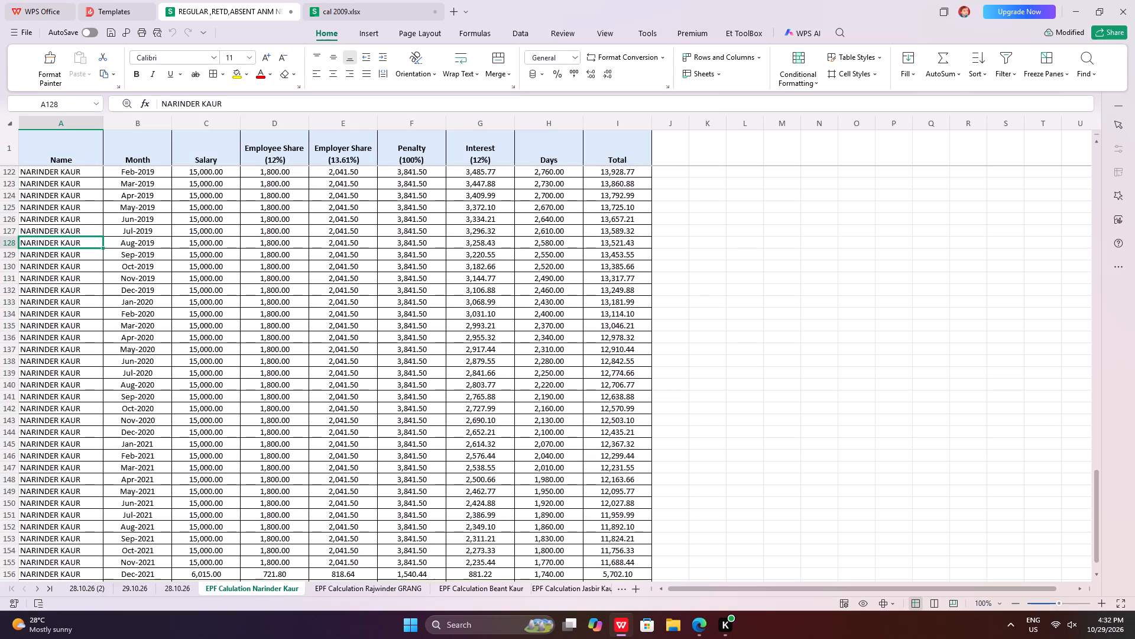
Compare the monthly EPF rows of the employee who joined 11-02-2009 with the yearly layout on Sheet2 (2) of cal 2009.xlsx.
left_click(54, 129)
scroll(93, 275, "down", 6)
scroll(100, 281, "up", 7)
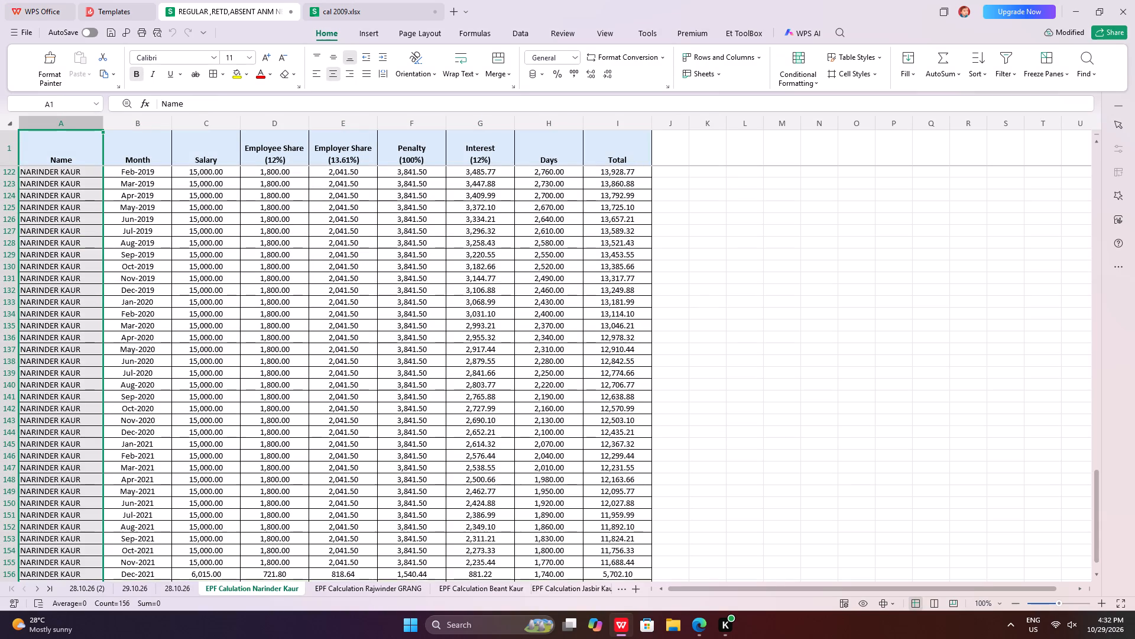
scroll(108, 281, "up", 7)
left_click(331, 1)
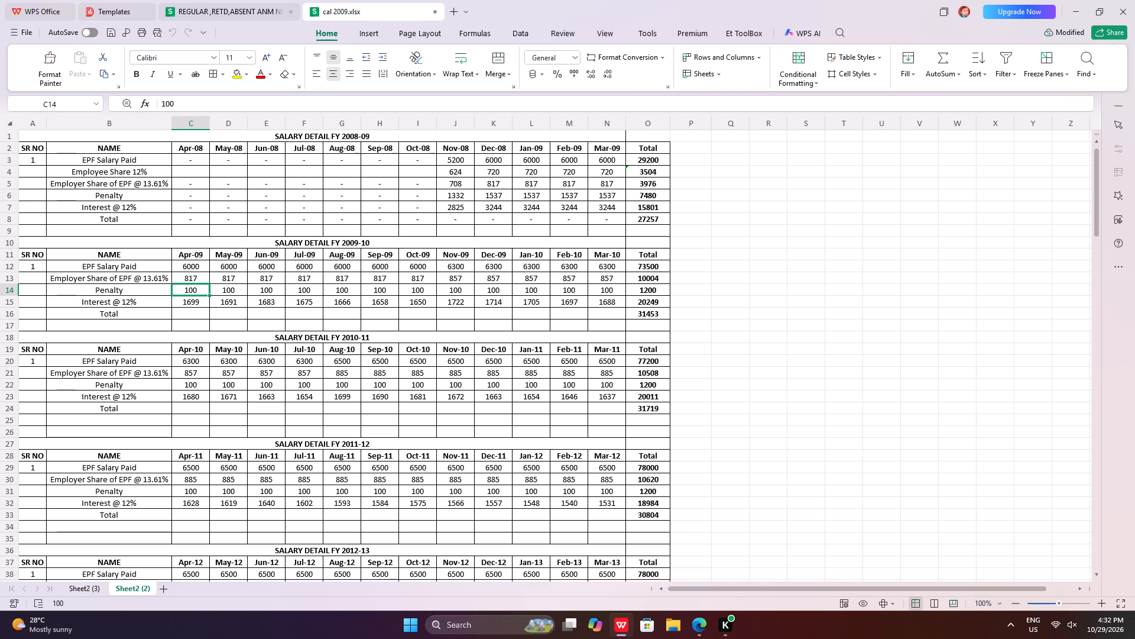
scroll(216, 292, "up", 5)
left_click(227, 4)
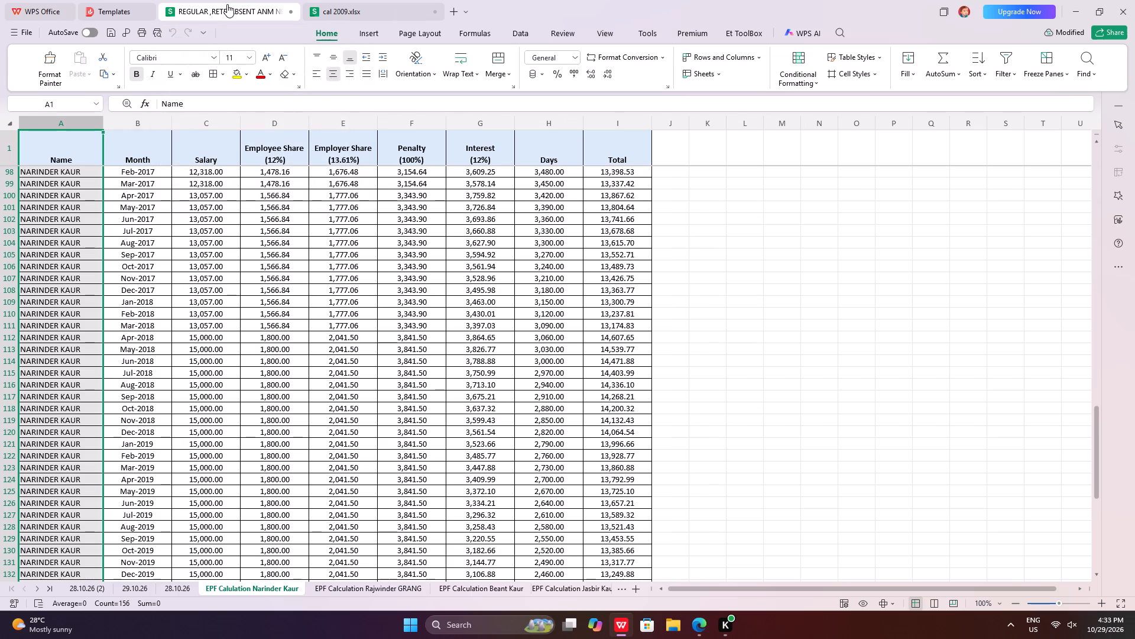
scroll(170, 354, "up", 8)
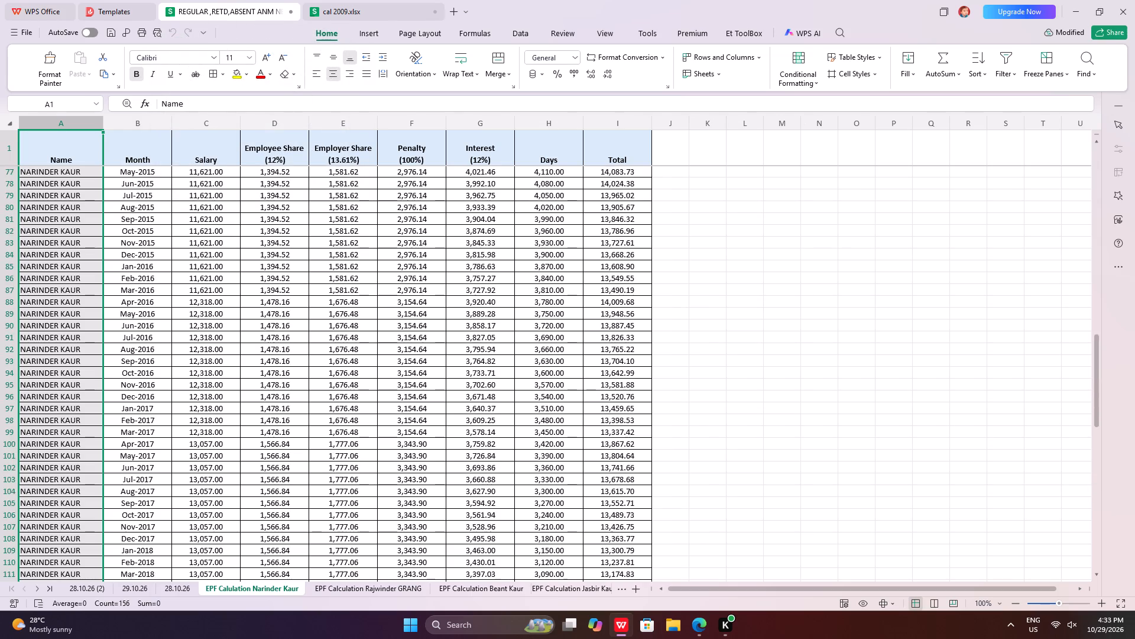
scroll(170, 321, "up", 14)
scroll(1134, 339, "up", 20)
scroll(1134, 339, "up", 3)
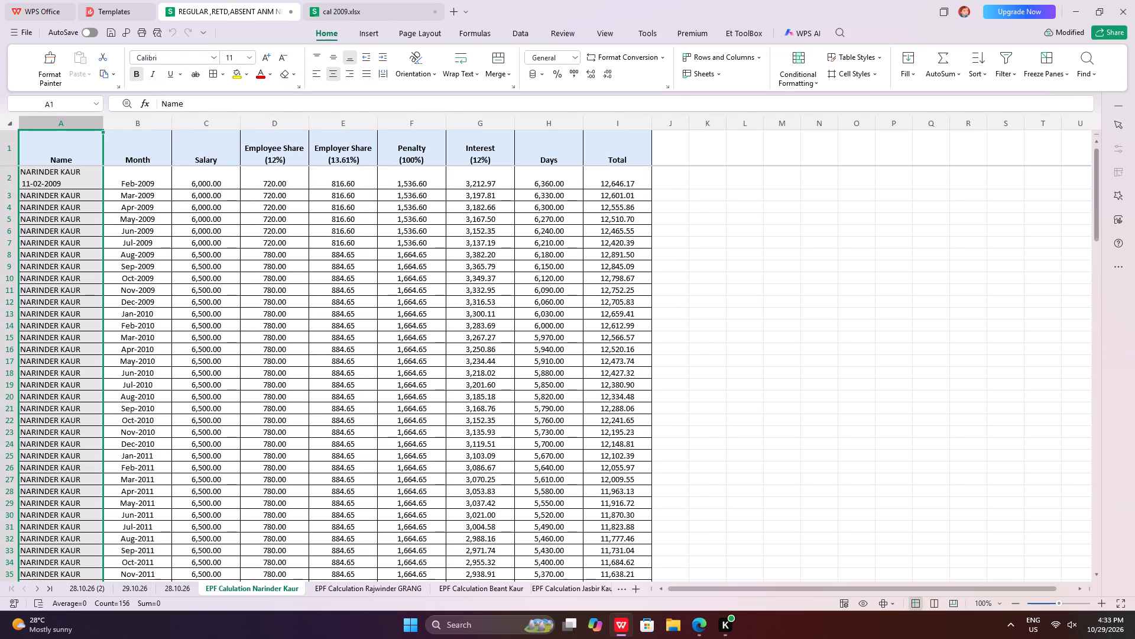
scroll(1082, 249, "up", 5)
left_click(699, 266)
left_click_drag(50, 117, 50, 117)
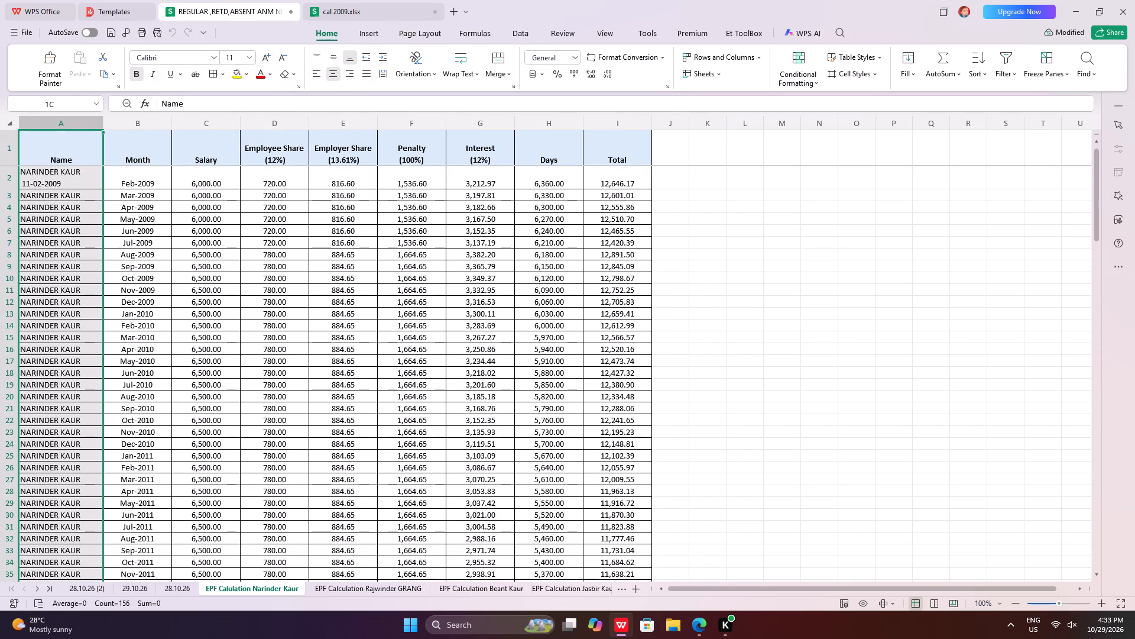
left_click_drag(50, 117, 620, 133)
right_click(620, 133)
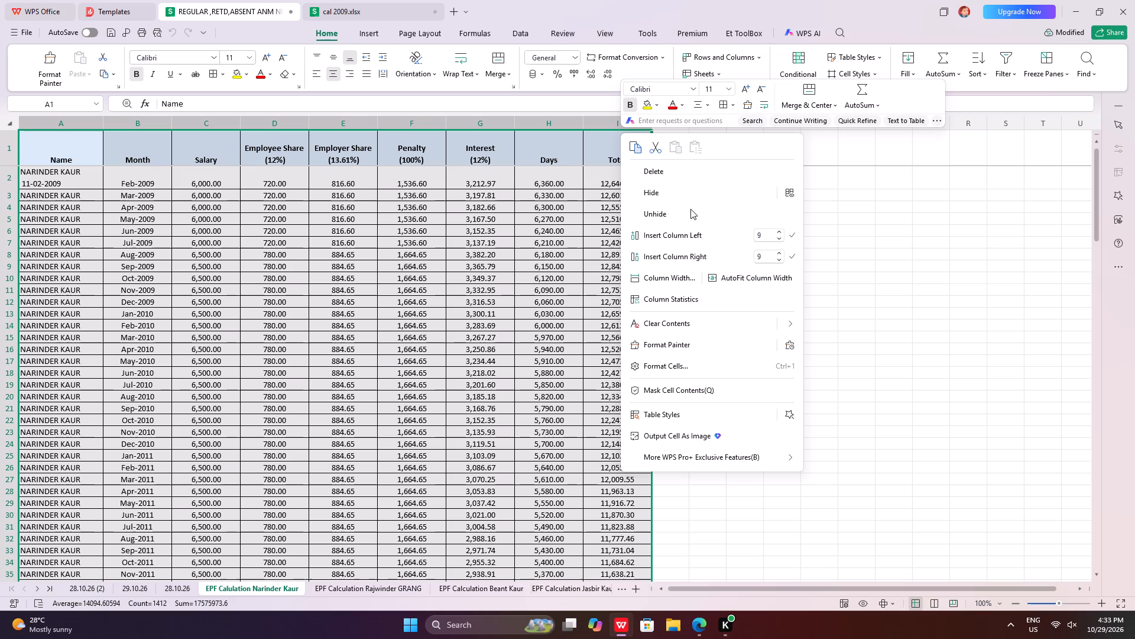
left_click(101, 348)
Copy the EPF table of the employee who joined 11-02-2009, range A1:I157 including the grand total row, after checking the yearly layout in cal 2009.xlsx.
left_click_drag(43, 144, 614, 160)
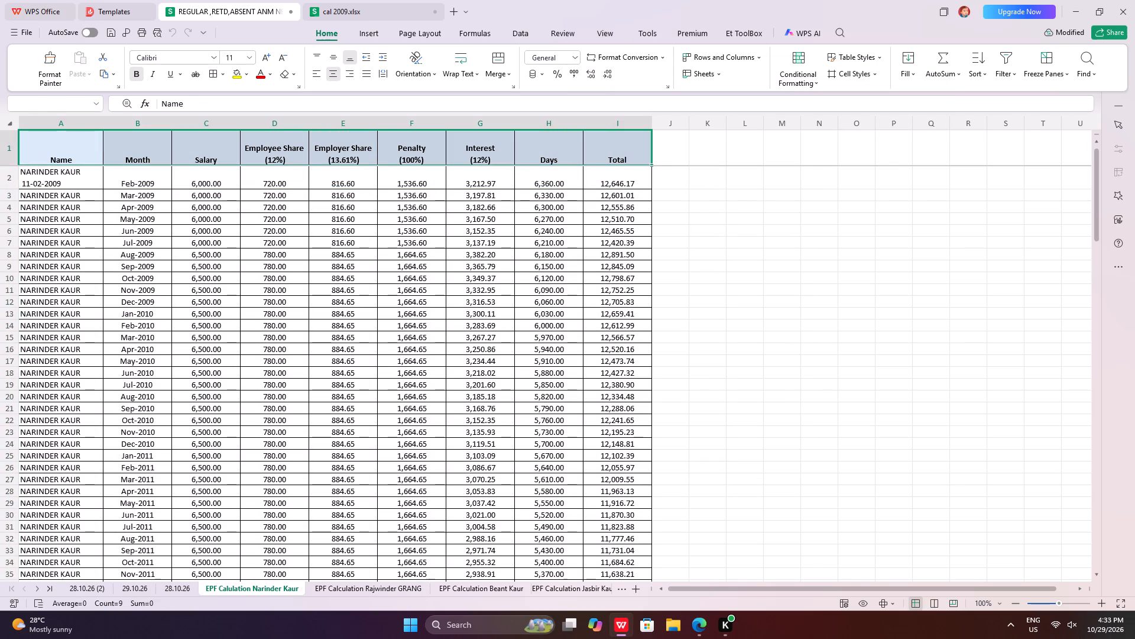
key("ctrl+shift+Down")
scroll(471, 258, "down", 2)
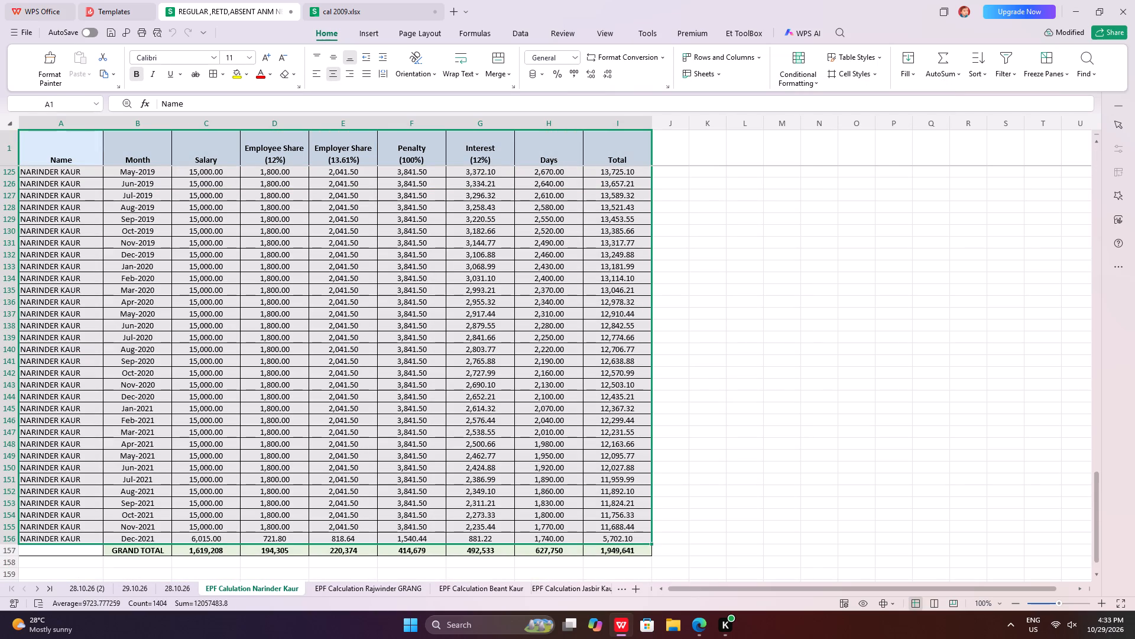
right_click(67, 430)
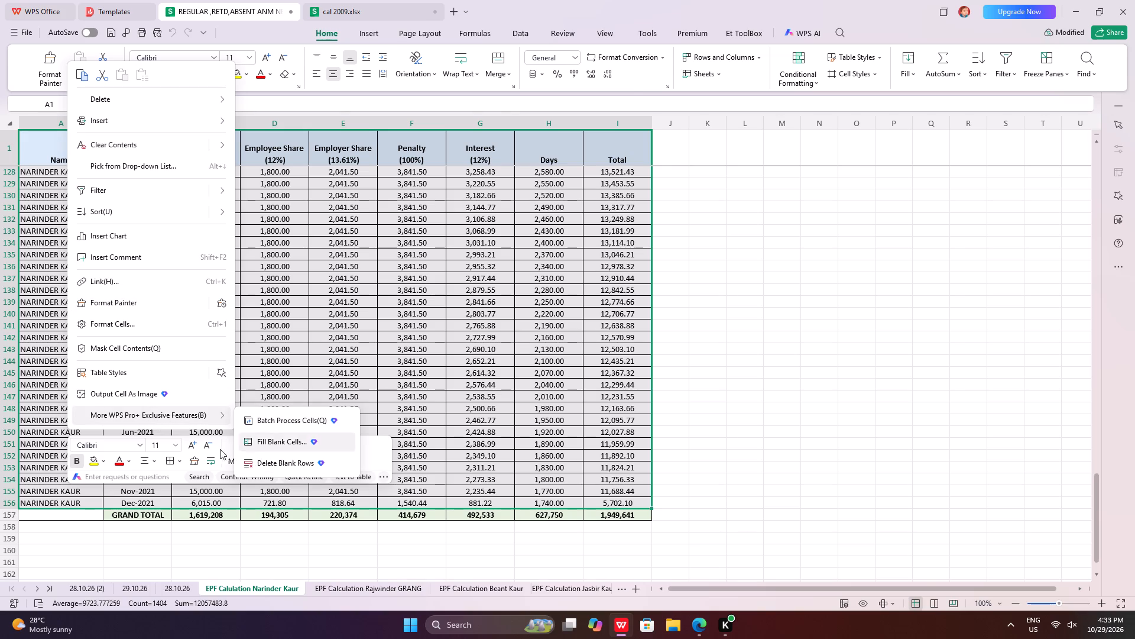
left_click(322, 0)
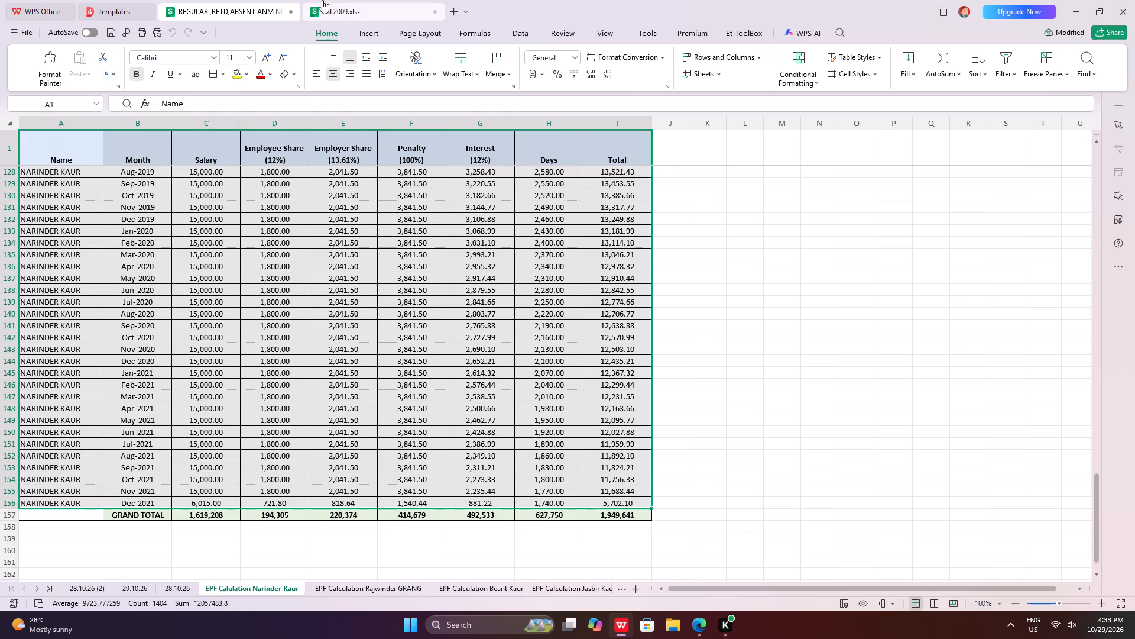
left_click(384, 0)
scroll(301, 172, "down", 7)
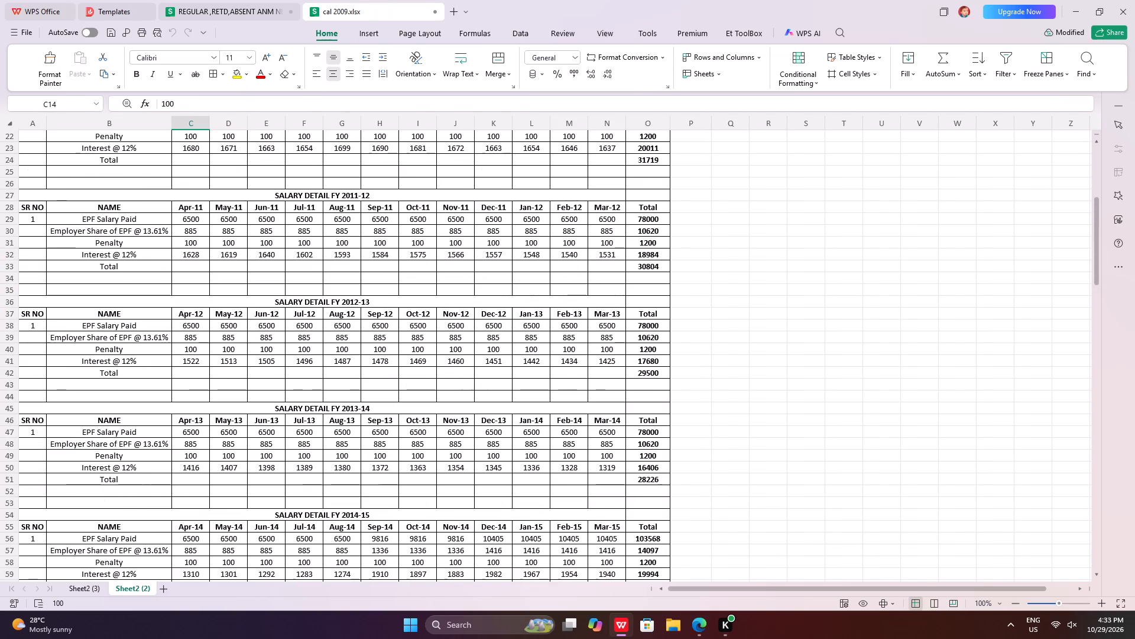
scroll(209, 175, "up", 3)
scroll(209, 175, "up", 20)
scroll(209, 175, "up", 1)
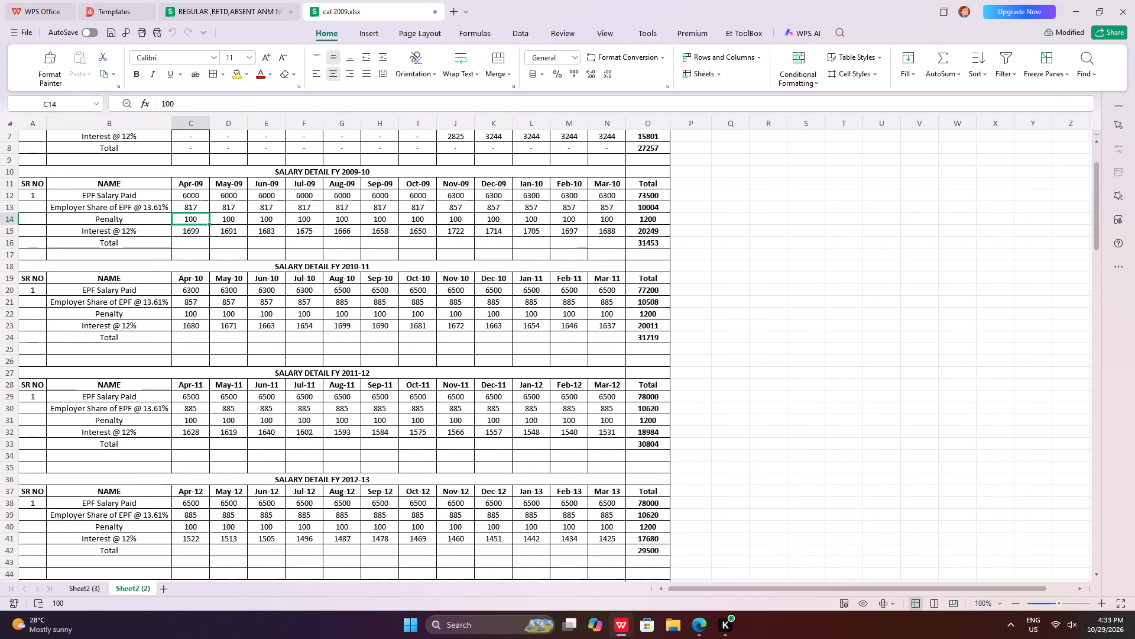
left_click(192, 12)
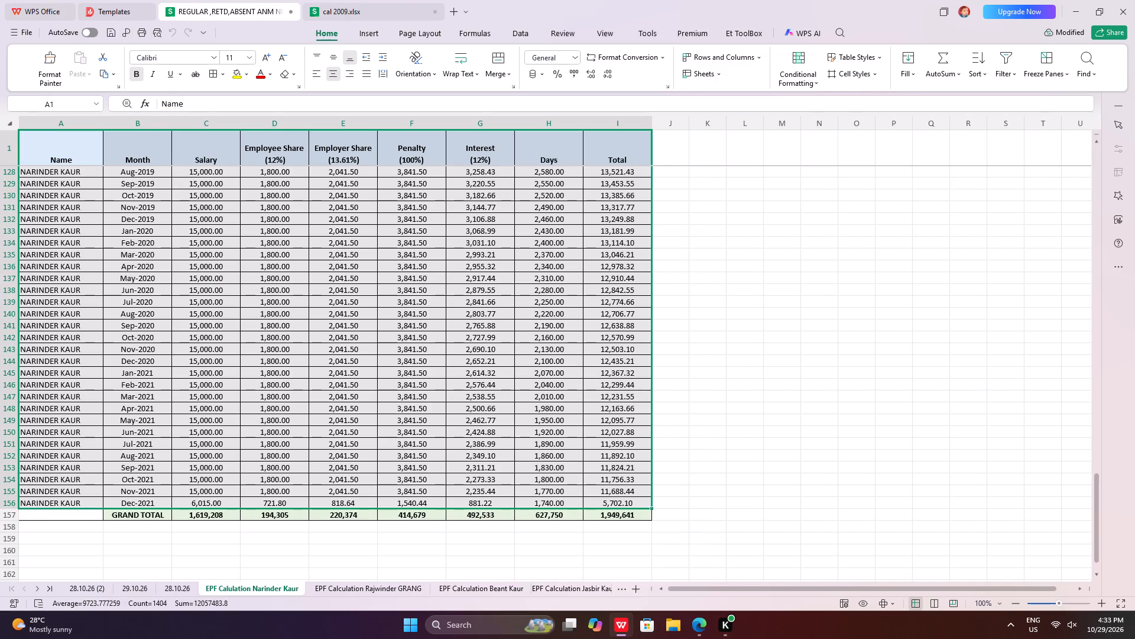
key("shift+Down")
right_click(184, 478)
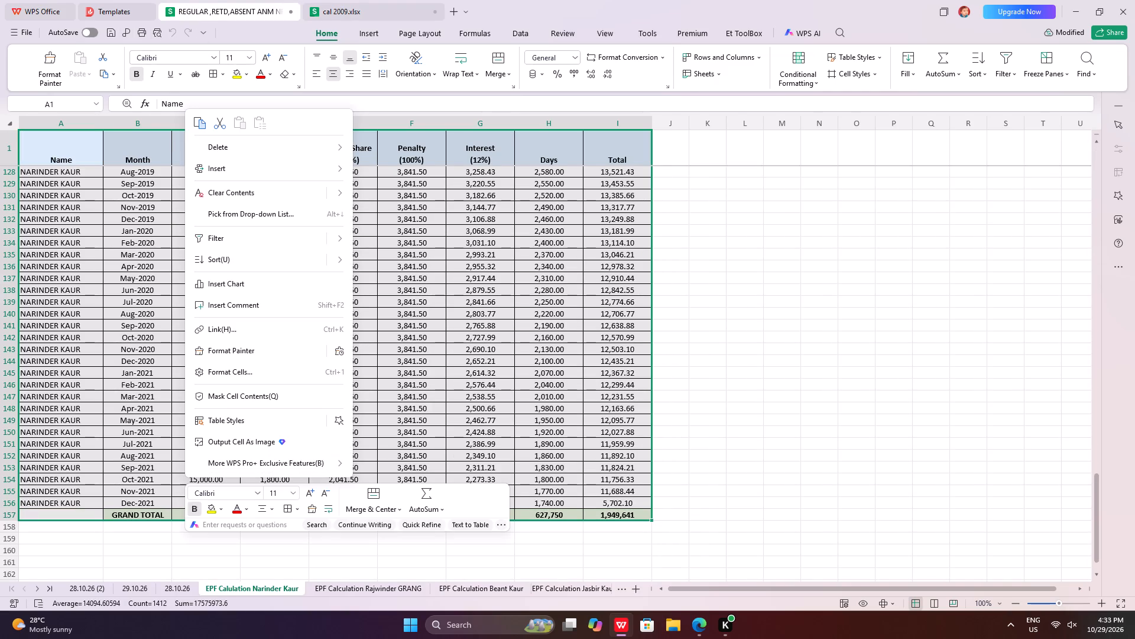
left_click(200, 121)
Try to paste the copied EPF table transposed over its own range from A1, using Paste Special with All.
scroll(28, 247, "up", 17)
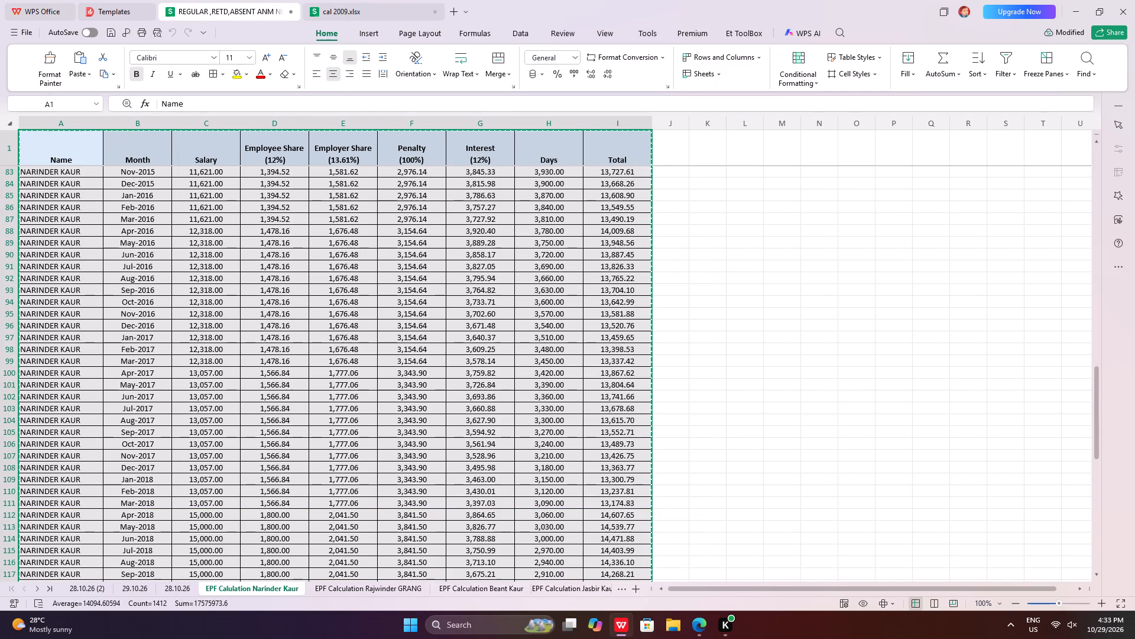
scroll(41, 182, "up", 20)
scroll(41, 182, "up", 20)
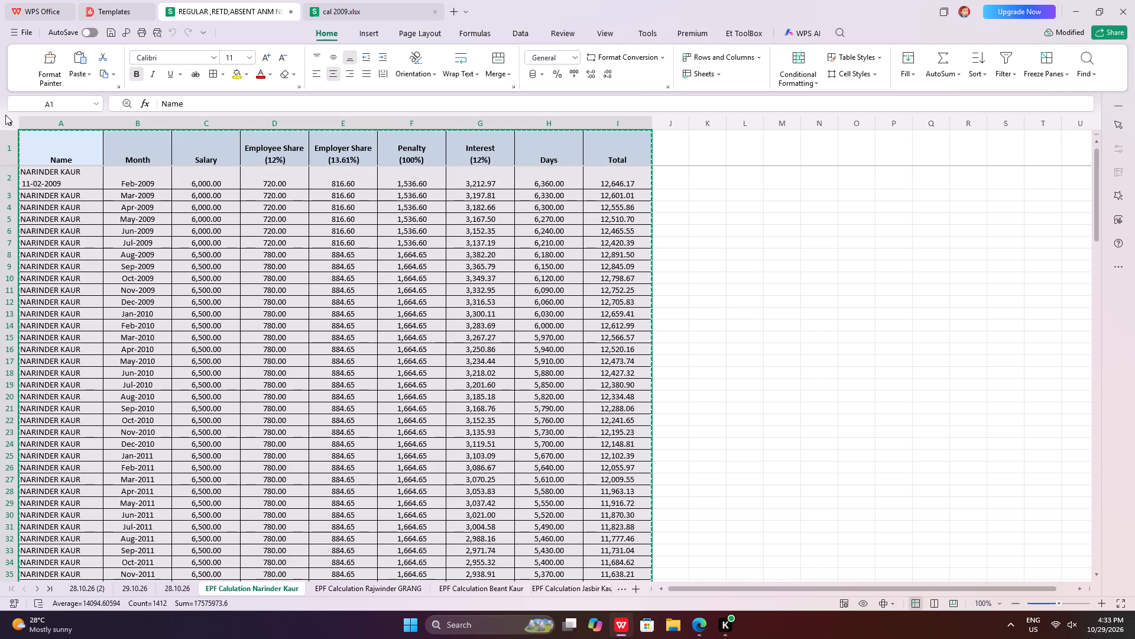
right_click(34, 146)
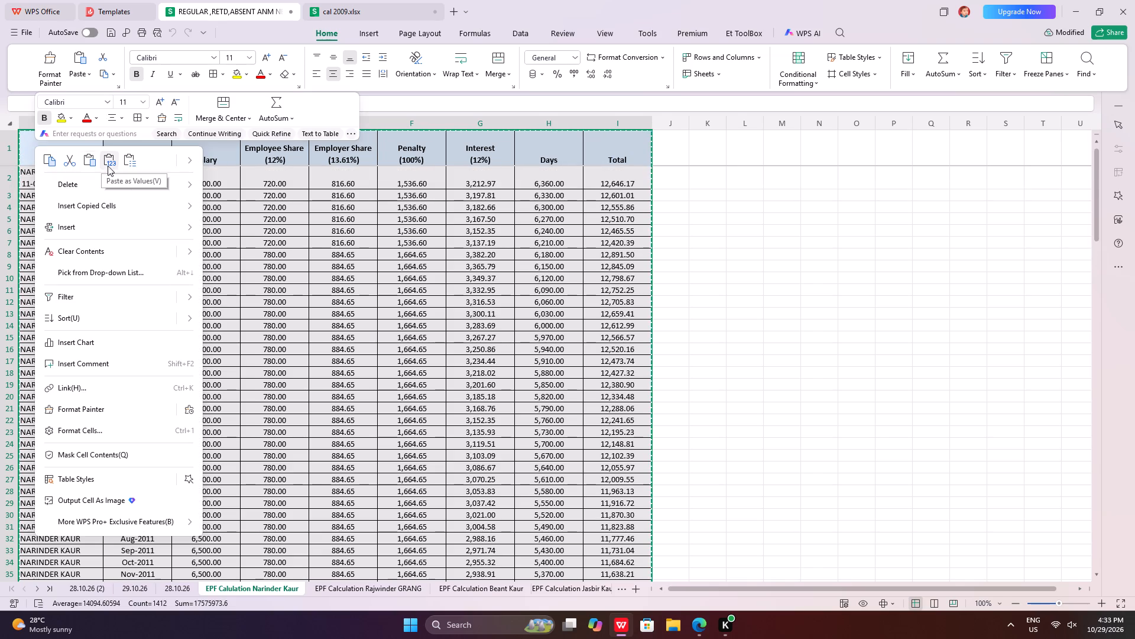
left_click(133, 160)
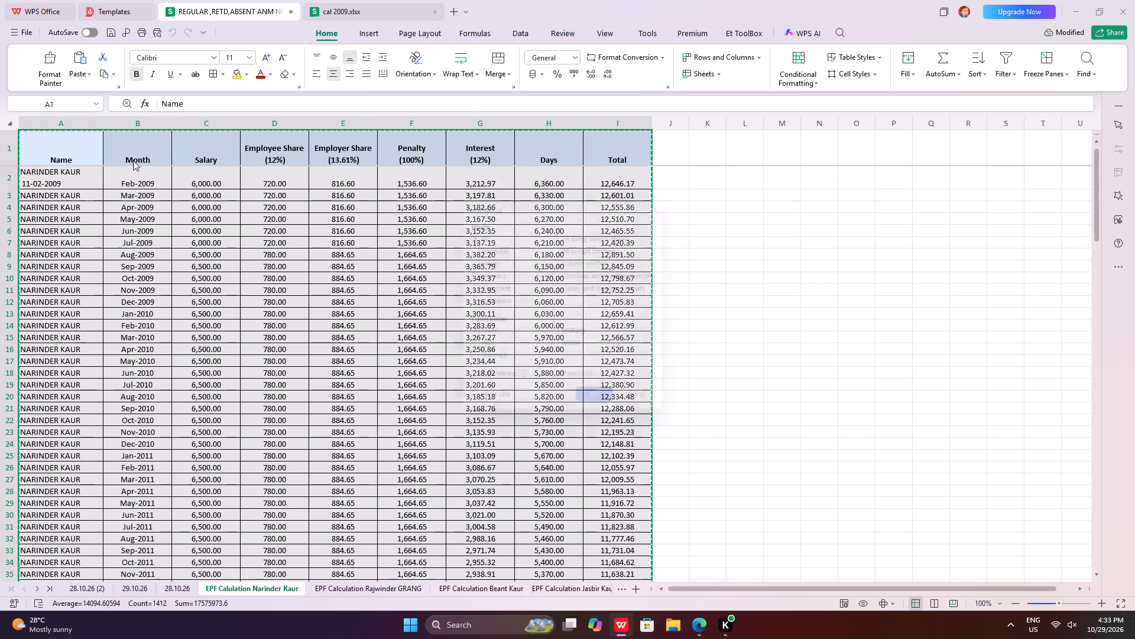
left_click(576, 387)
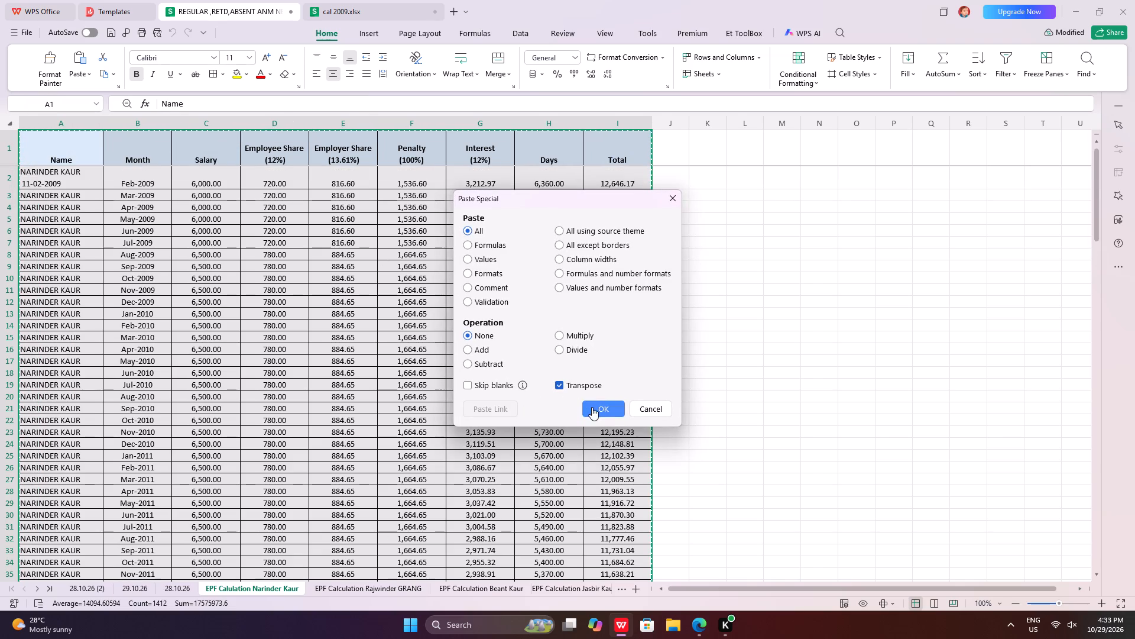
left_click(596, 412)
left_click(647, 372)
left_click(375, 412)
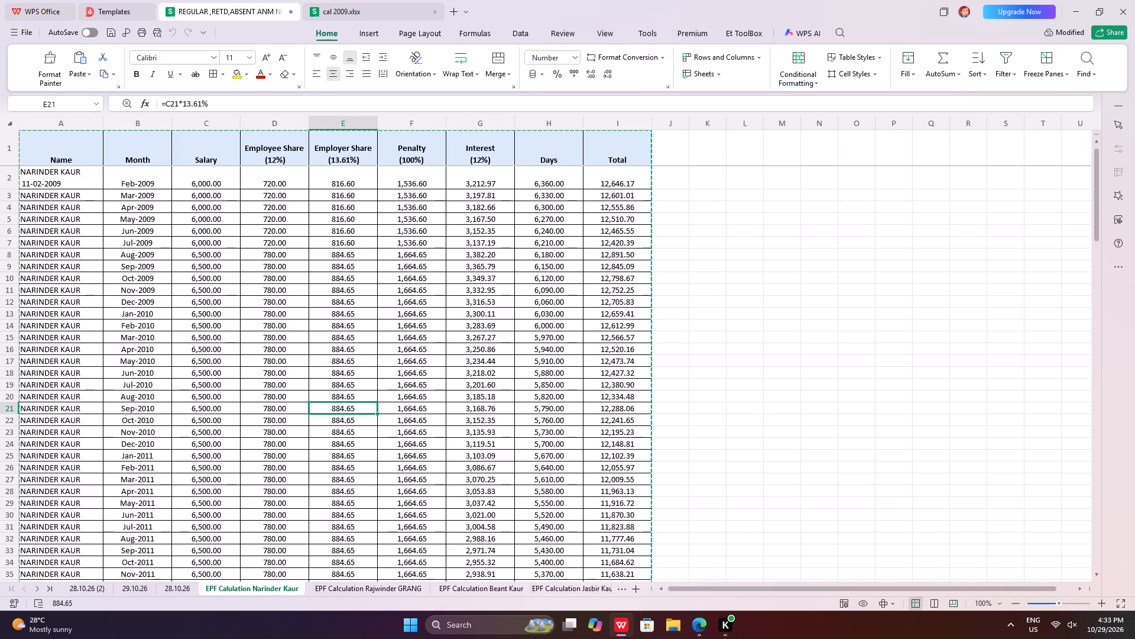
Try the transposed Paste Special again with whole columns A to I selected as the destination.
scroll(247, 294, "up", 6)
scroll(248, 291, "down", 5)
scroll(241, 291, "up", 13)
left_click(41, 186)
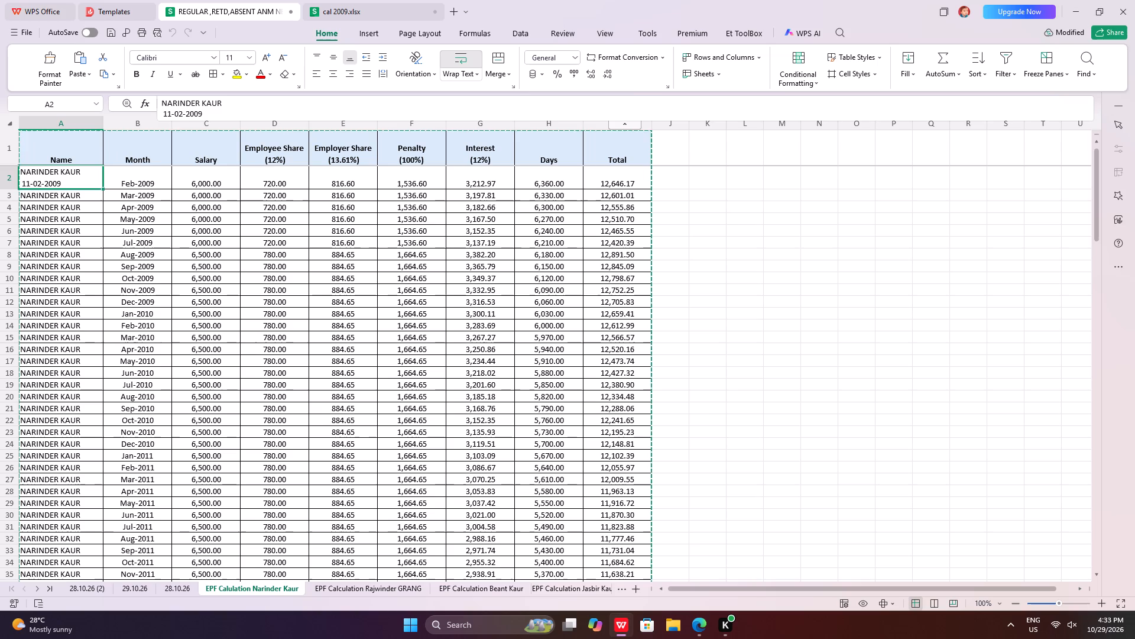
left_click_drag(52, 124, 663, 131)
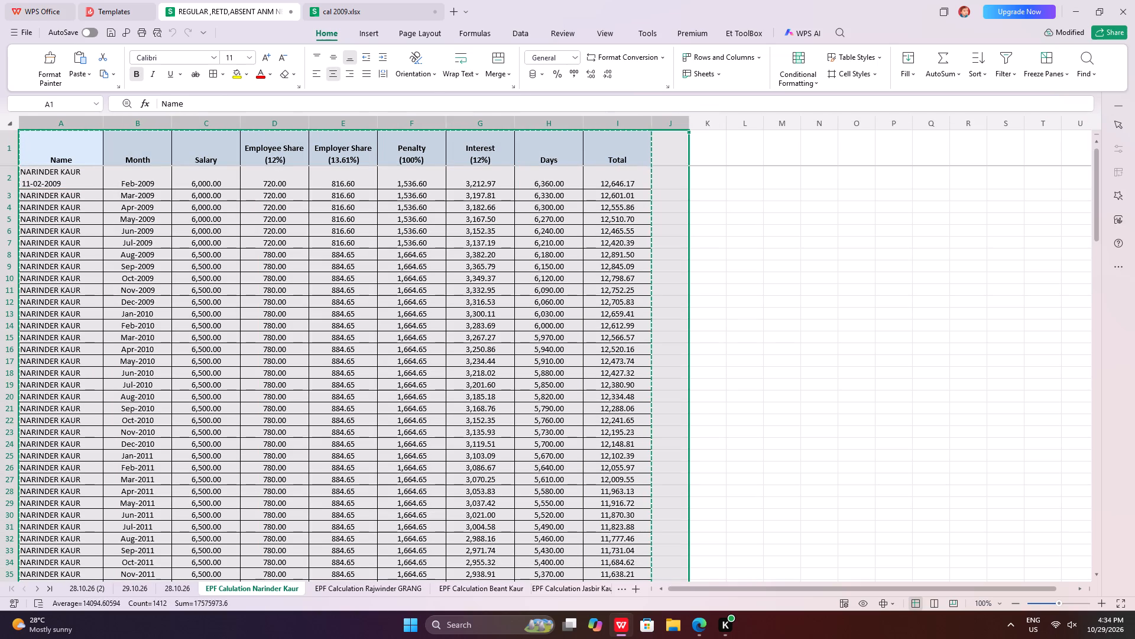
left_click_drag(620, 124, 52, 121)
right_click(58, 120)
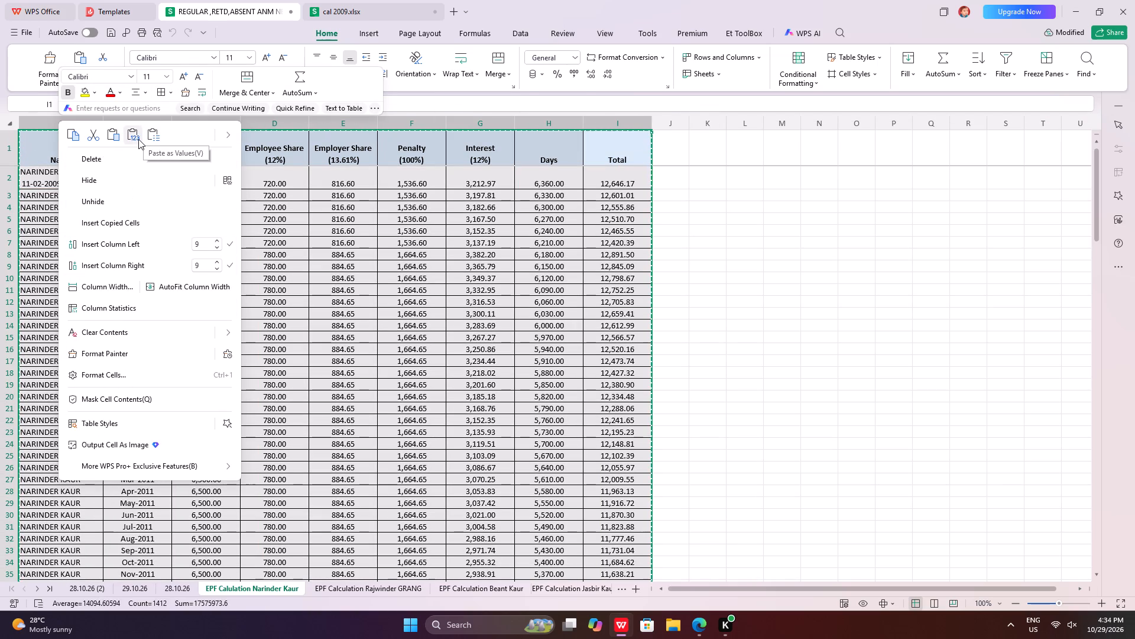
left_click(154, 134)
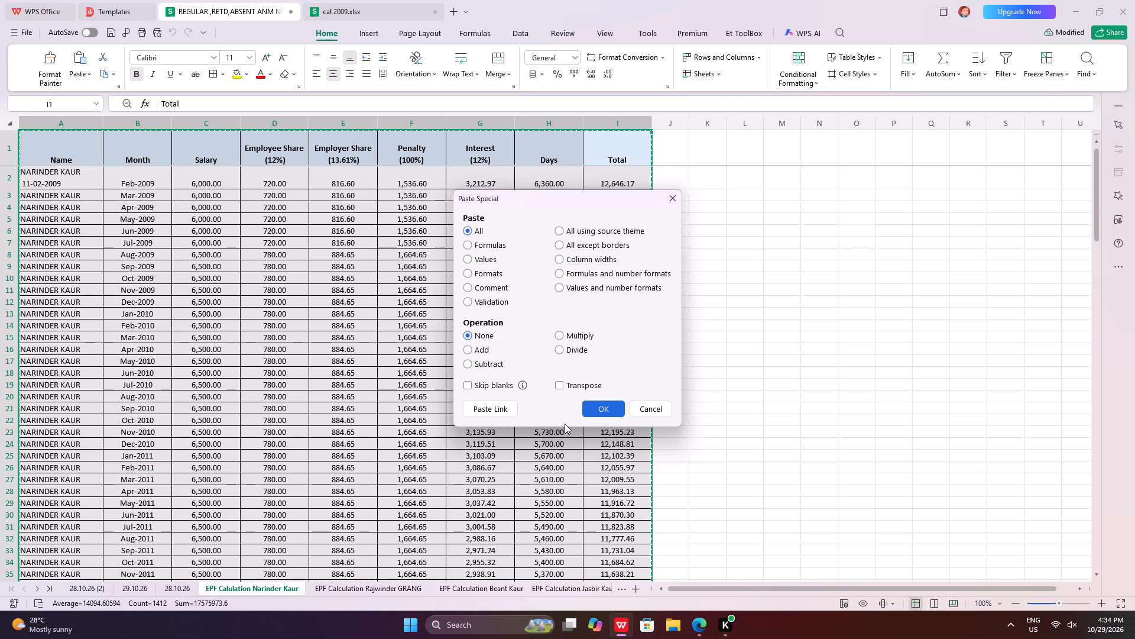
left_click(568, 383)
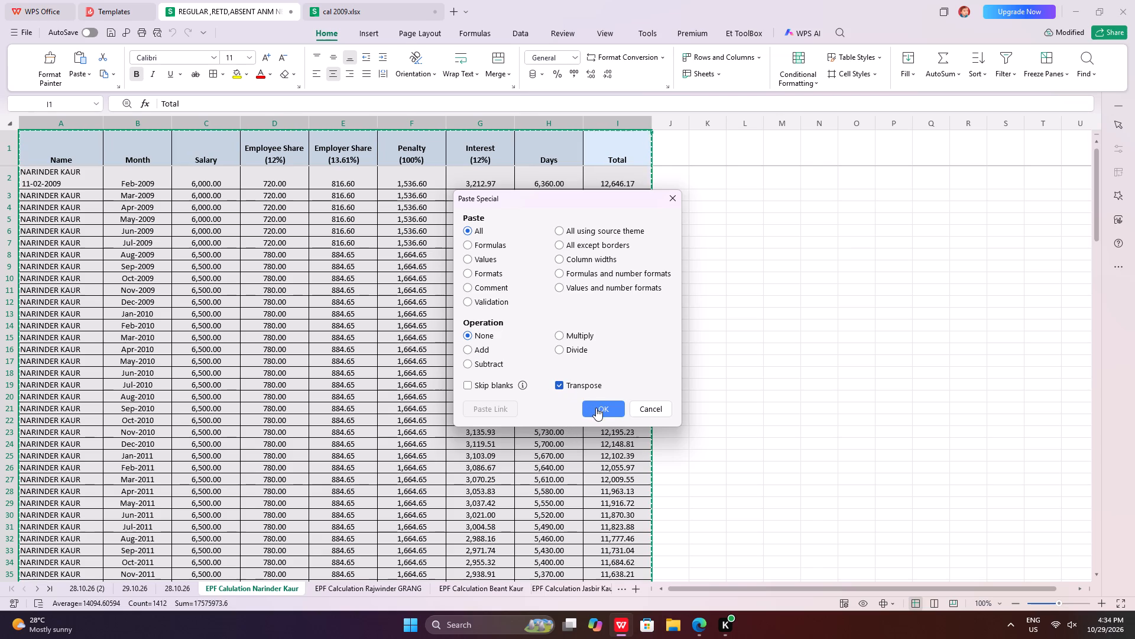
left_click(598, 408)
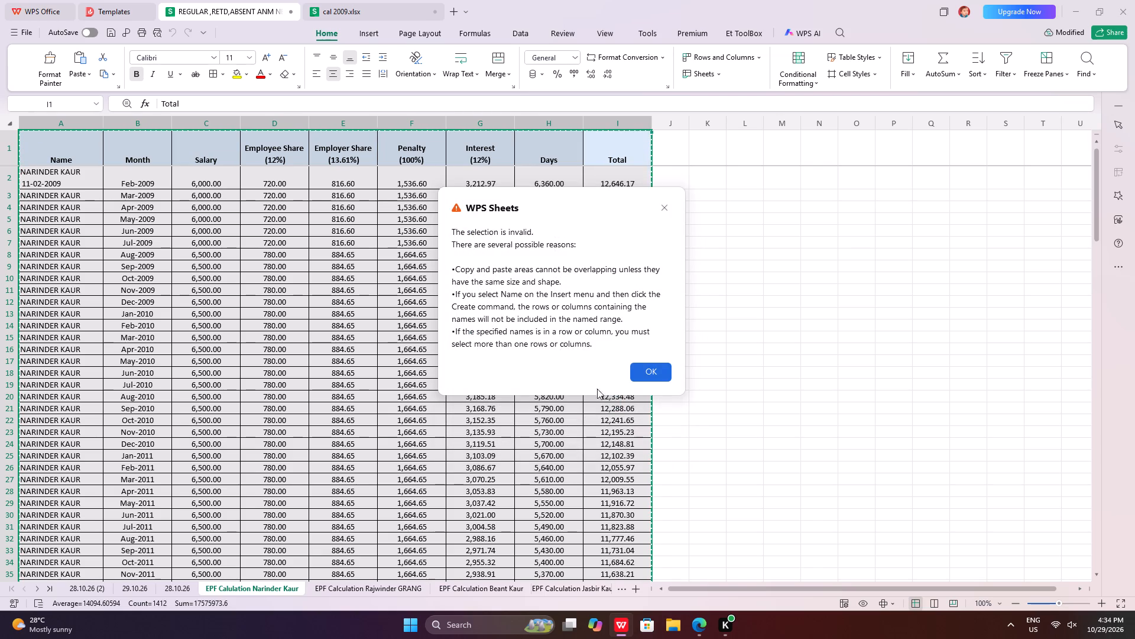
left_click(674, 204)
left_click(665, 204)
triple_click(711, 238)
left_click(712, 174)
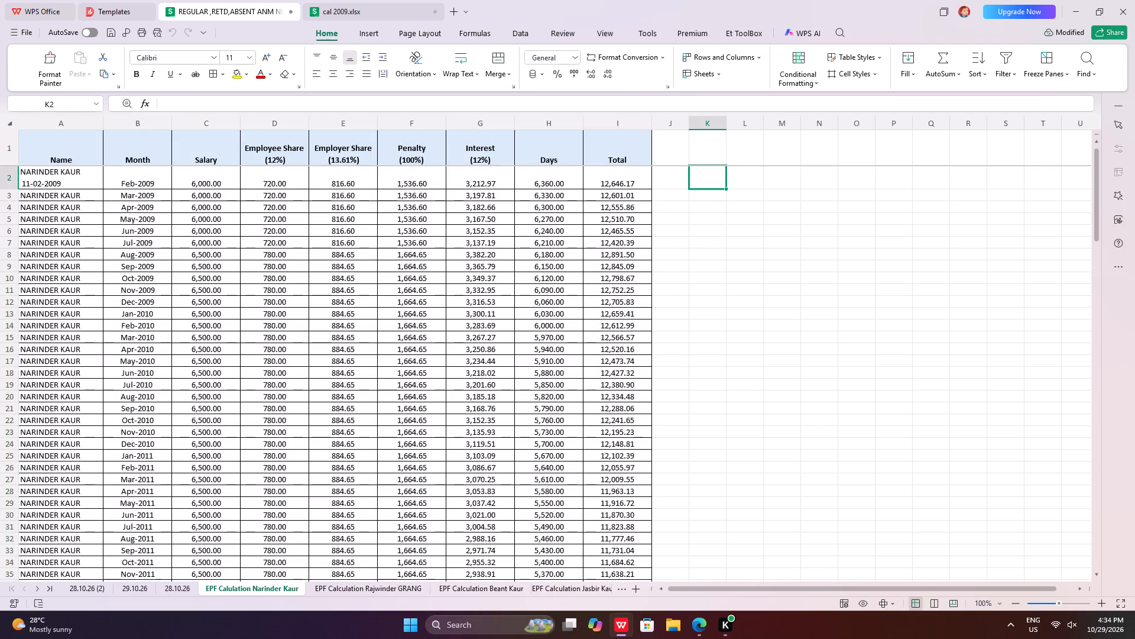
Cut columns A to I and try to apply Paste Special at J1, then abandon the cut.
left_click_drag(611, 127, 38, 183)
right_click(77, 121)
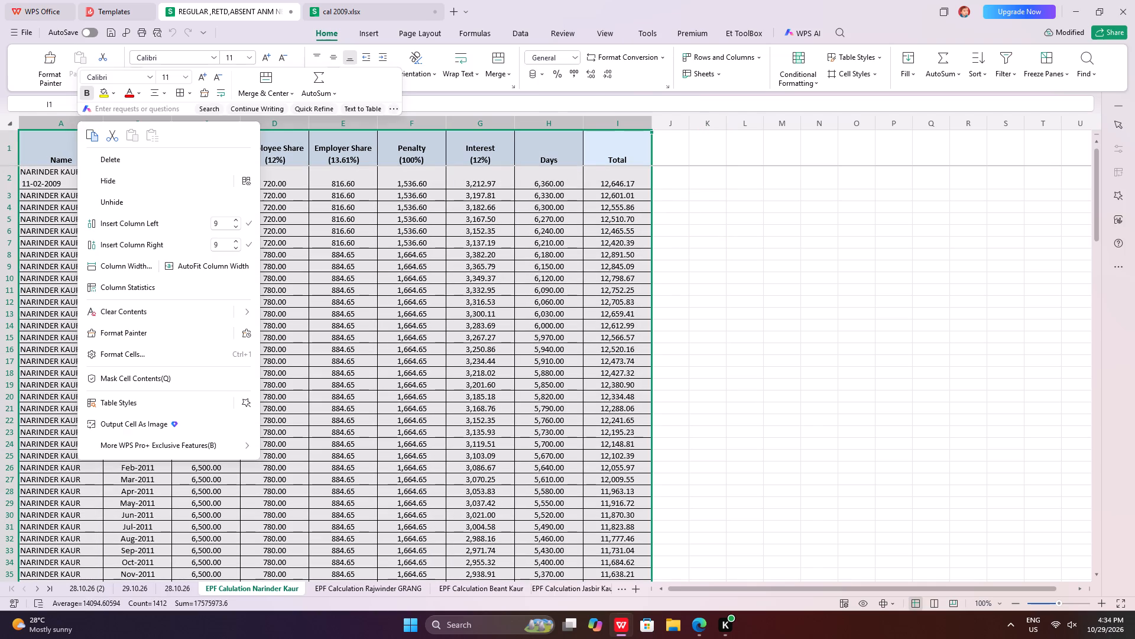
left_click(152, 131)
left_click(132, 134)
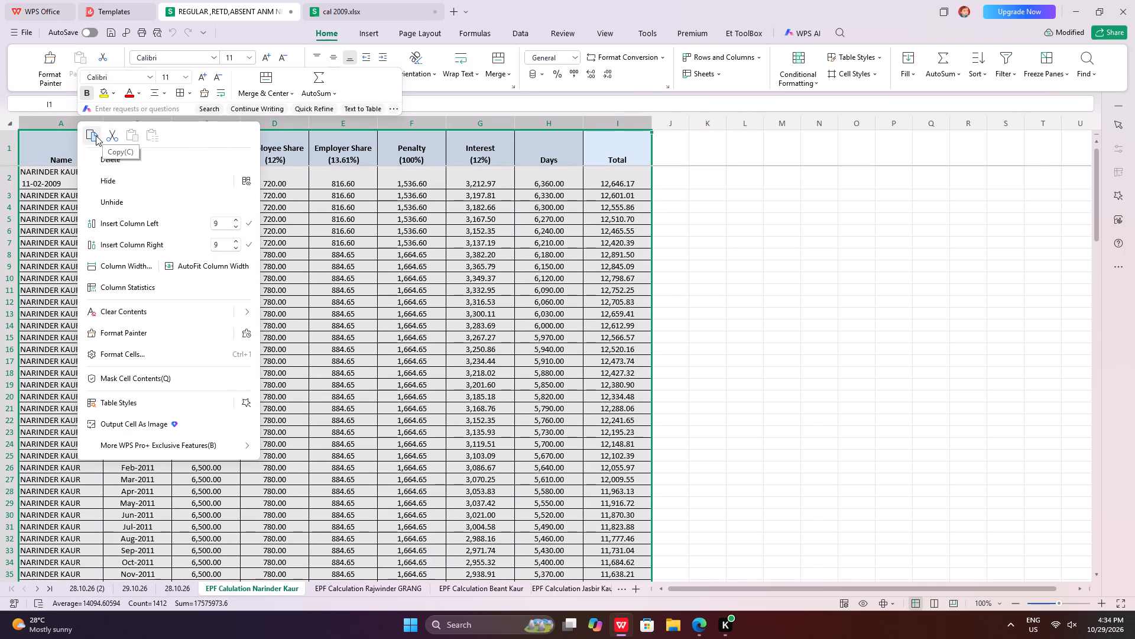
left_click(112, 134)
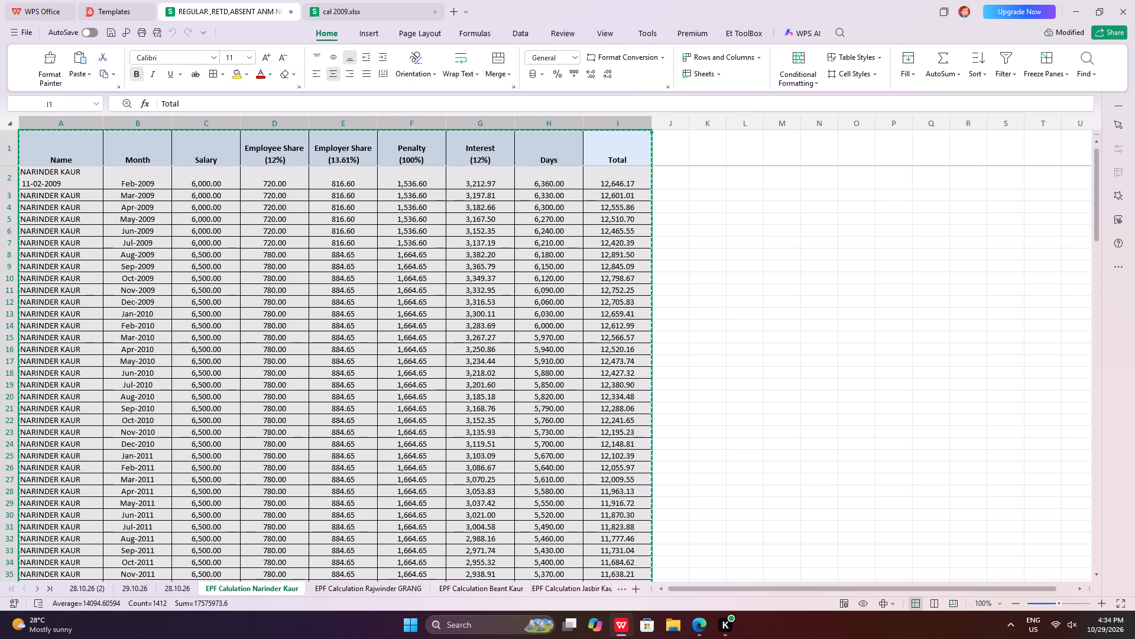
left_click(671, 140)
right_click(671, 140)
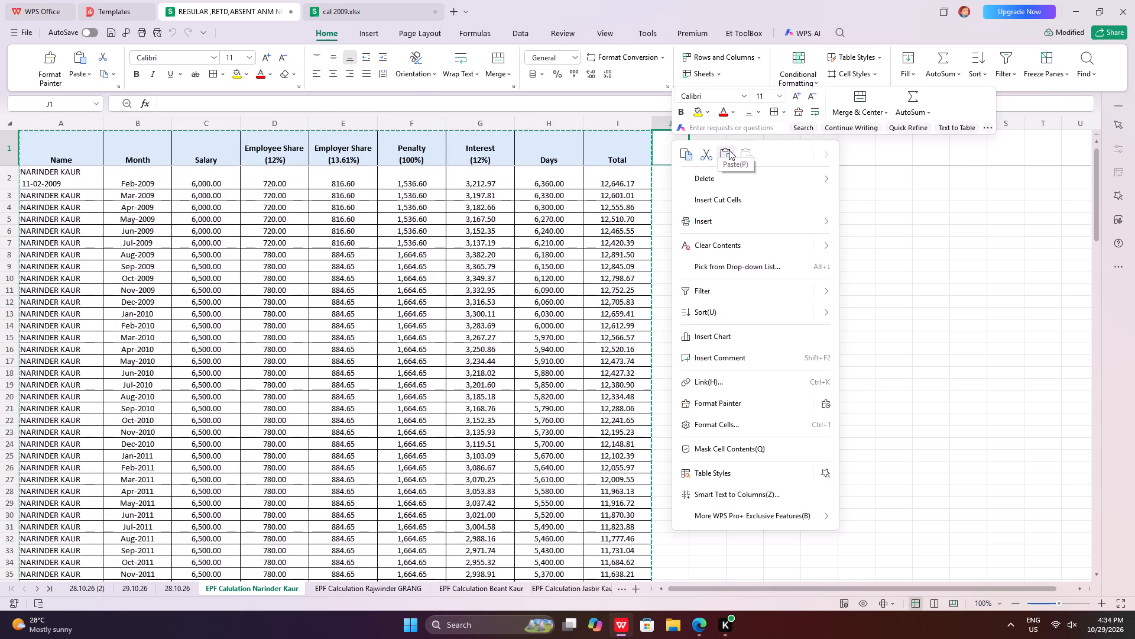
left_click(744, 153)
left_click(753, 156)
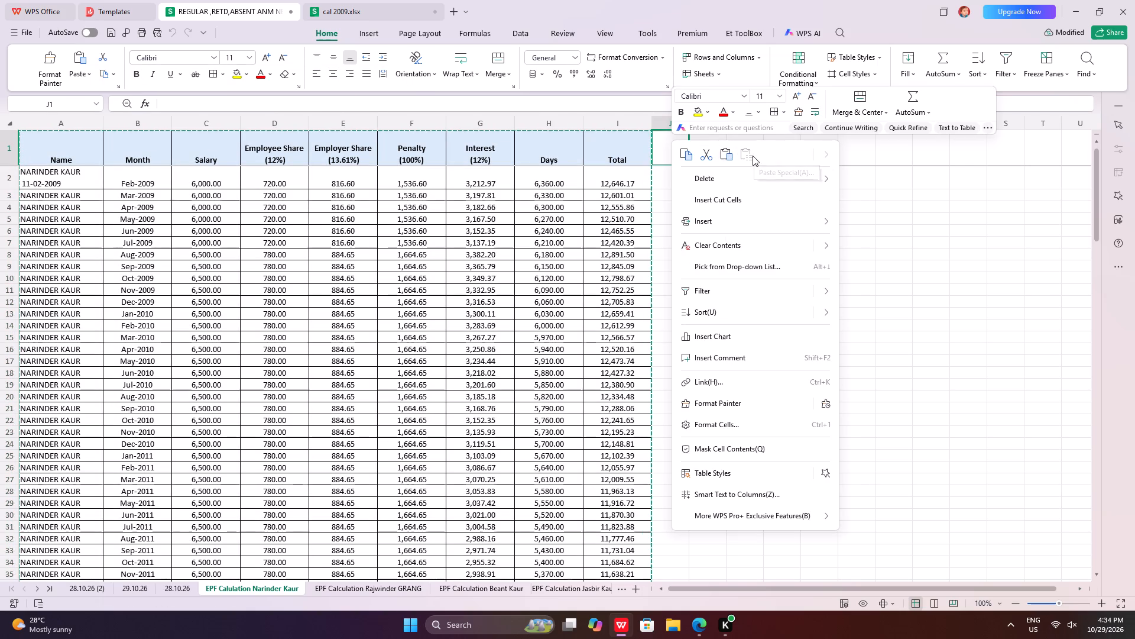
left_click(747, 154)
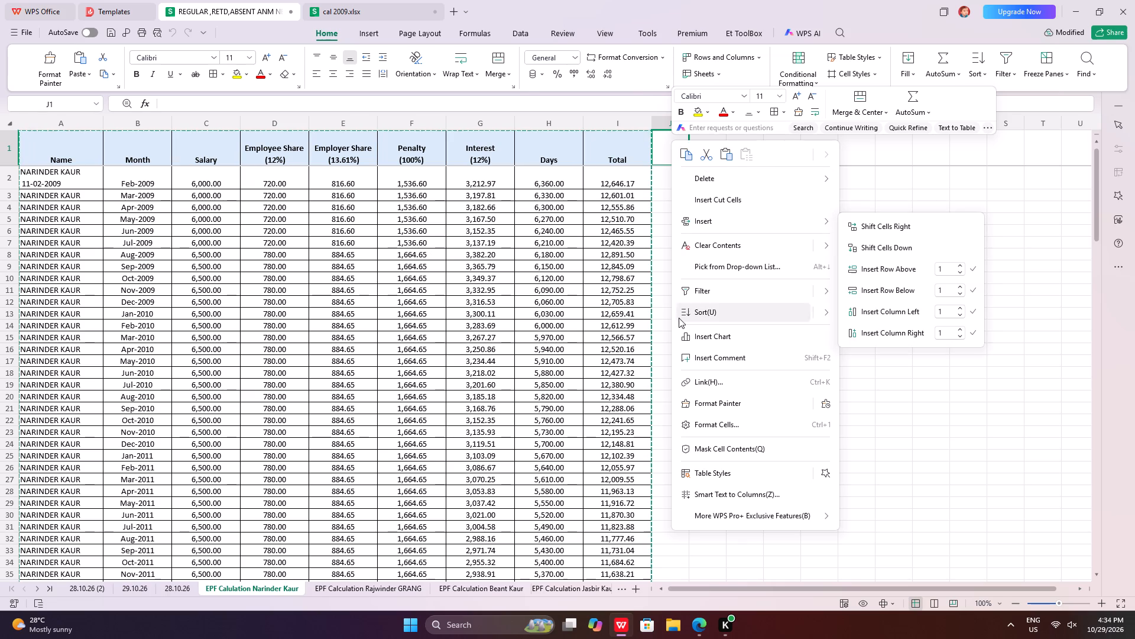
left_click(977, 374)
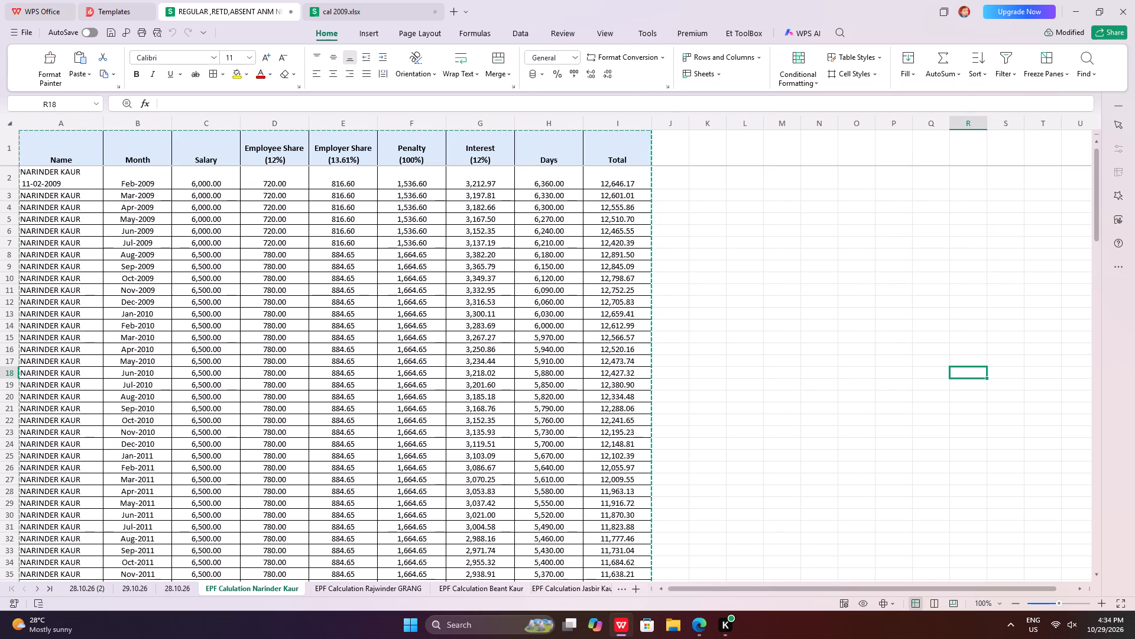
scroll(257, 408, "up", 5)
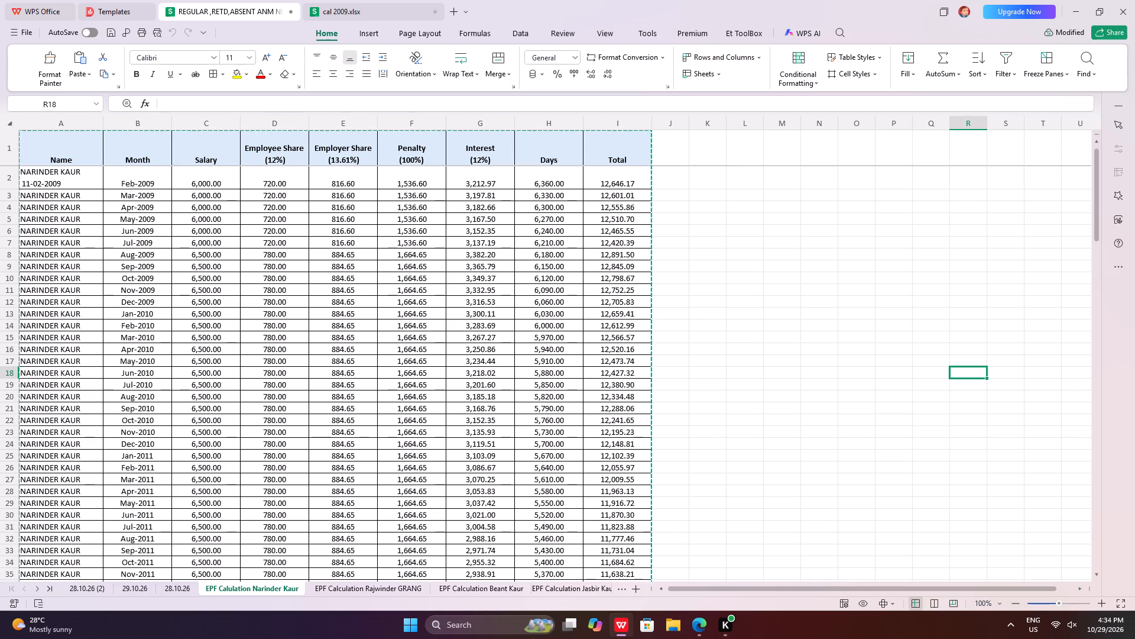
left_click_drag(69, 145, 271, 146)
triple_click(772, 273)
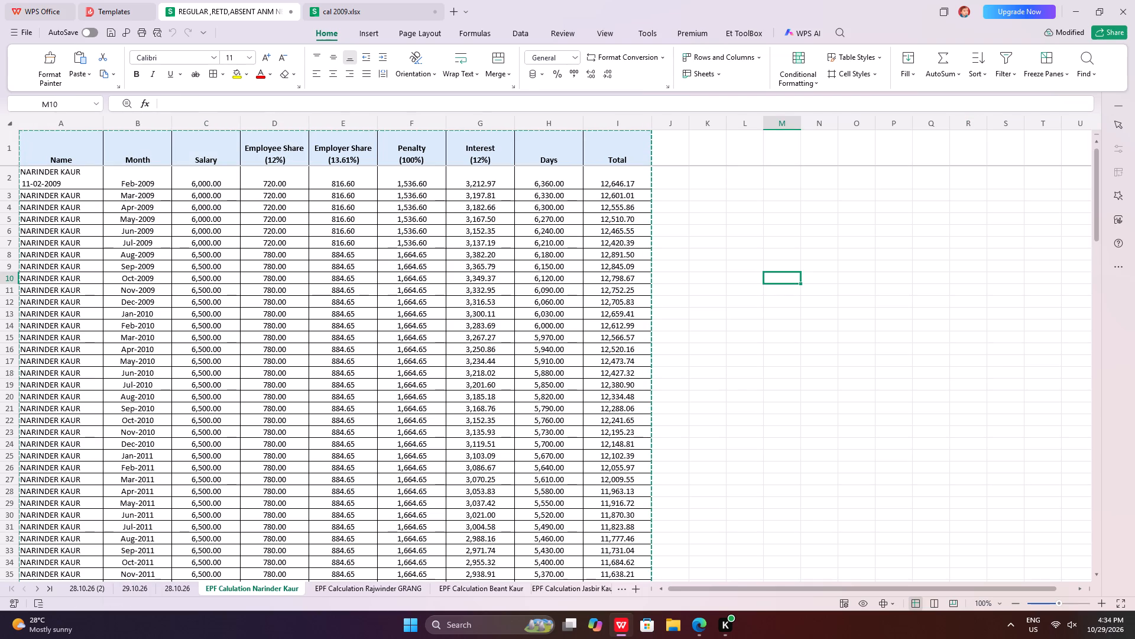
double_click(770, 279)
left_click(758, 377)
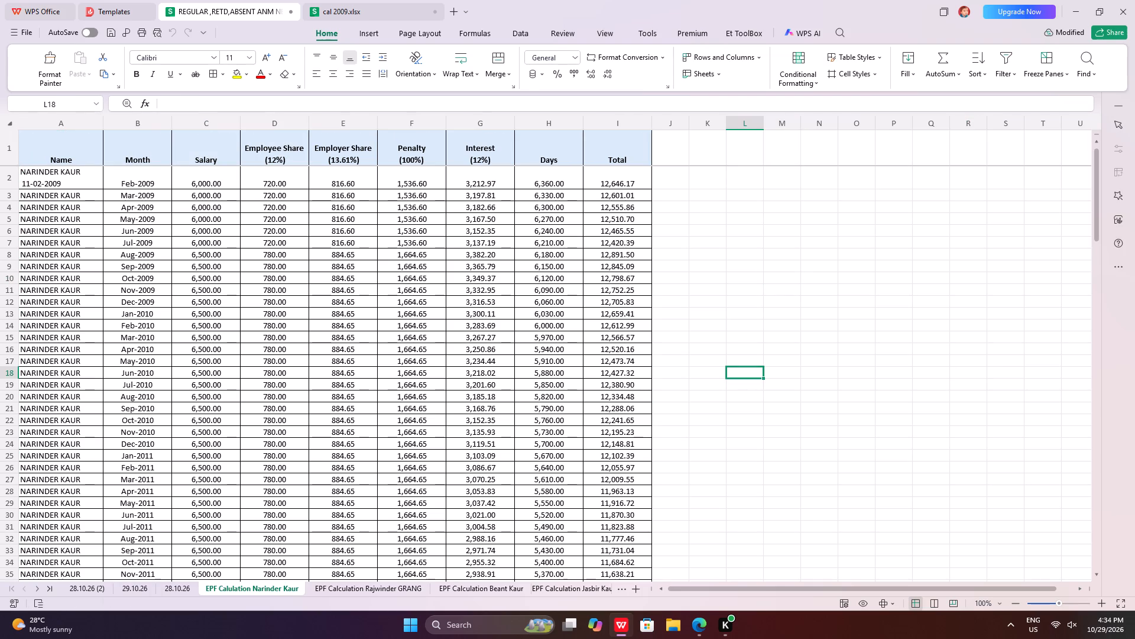
Select columns A to I of the EPF table, from Name through Total.
left_click_drag(60, 120, 103, 128)
left_click_drag(103, 128, 588, 162)
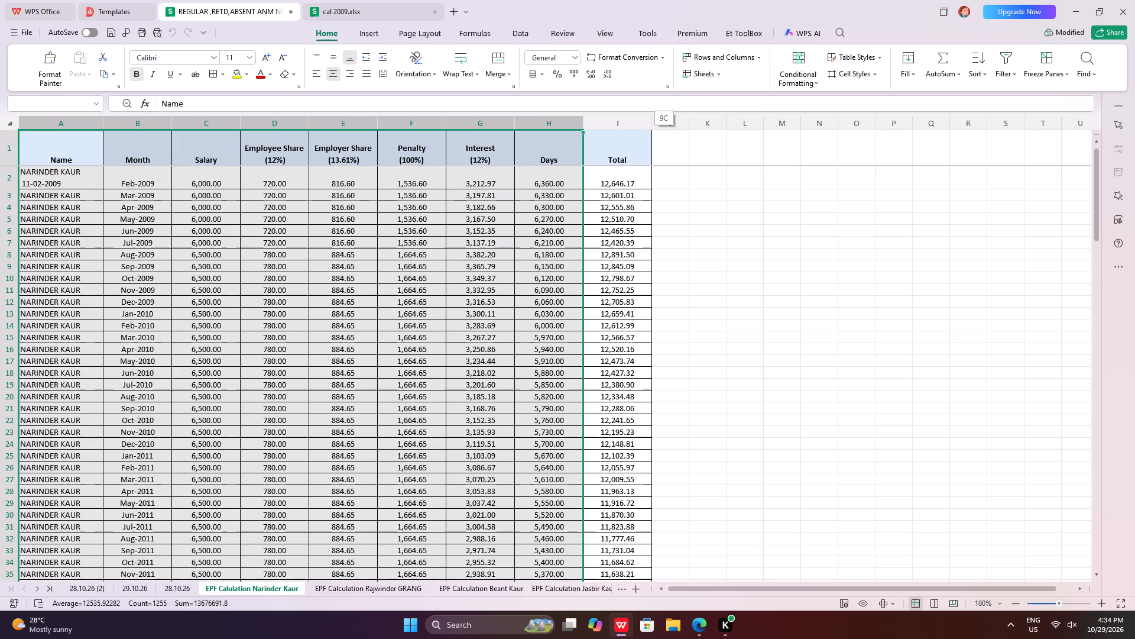
left_click_drag(588, 162, 594, 162)
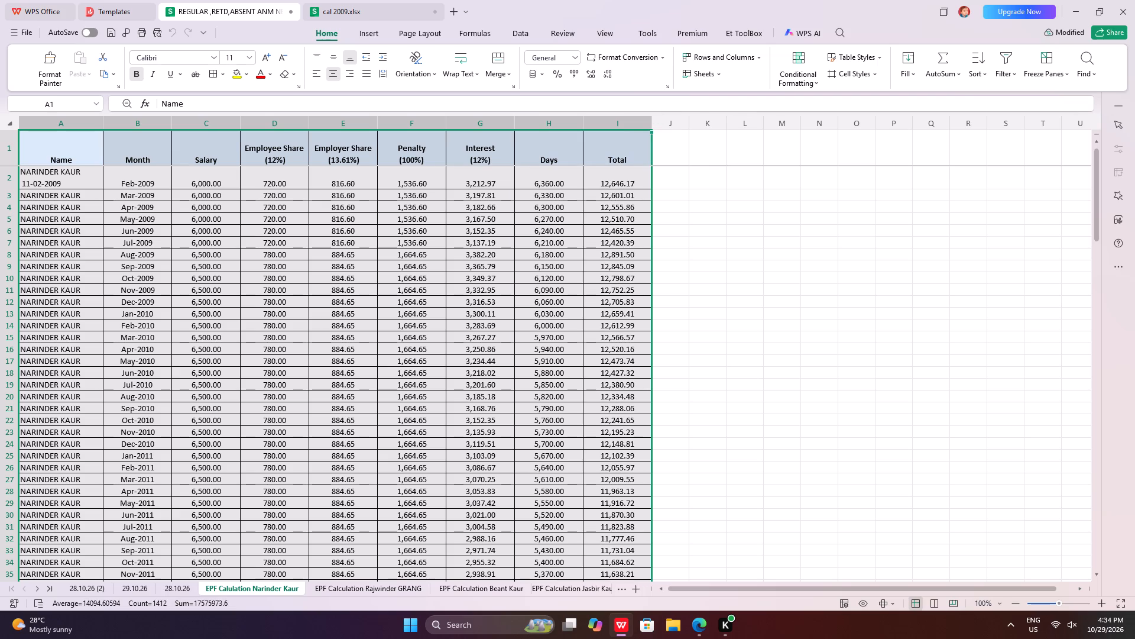
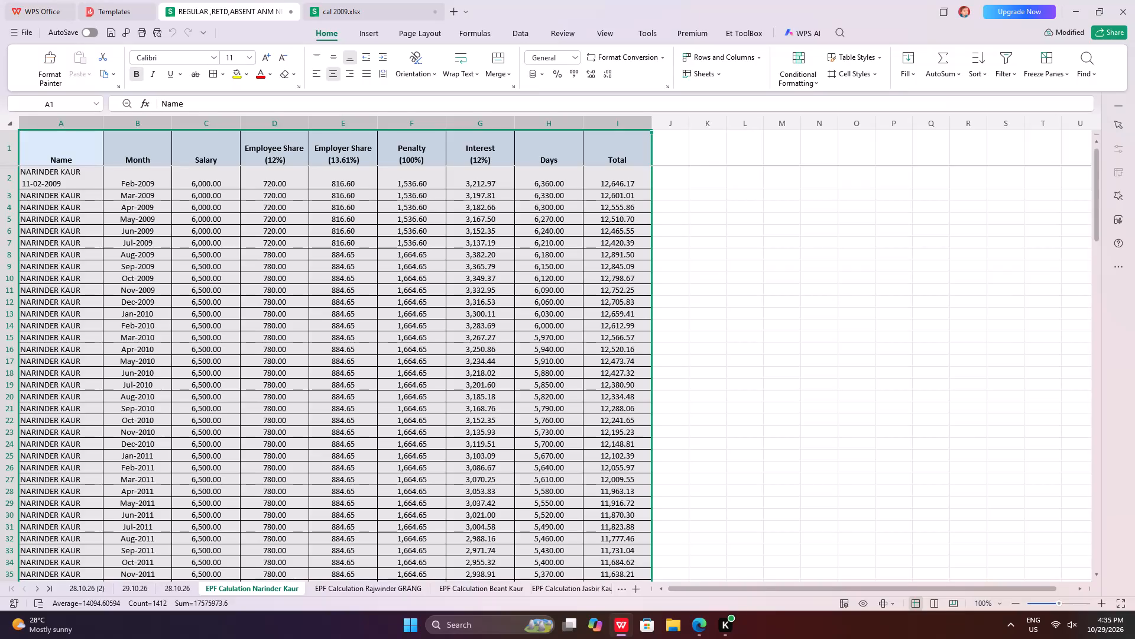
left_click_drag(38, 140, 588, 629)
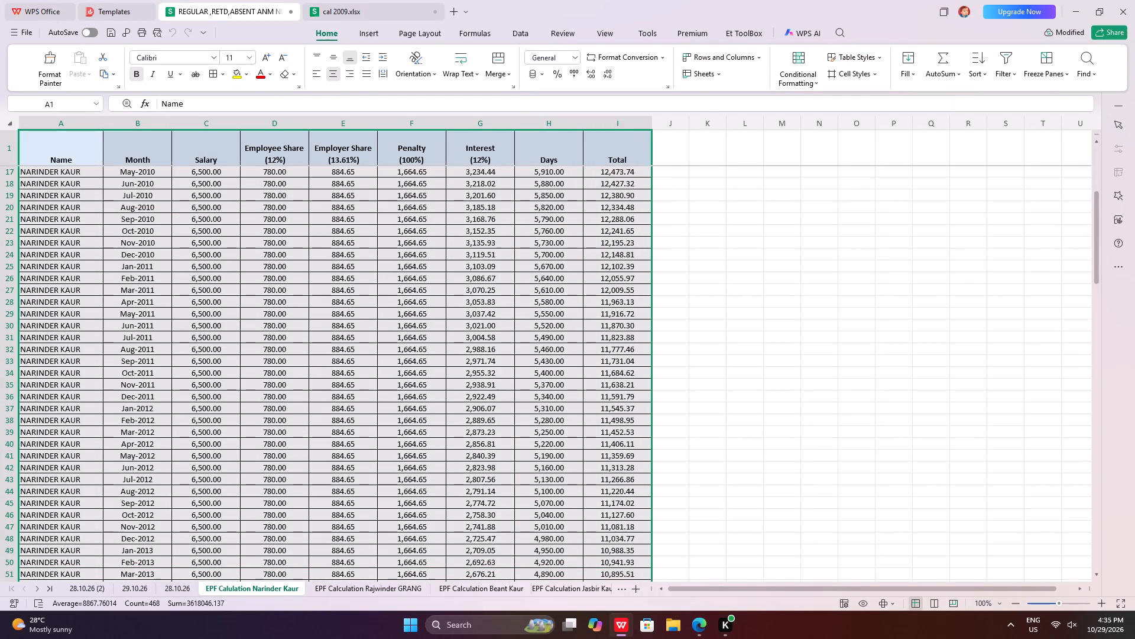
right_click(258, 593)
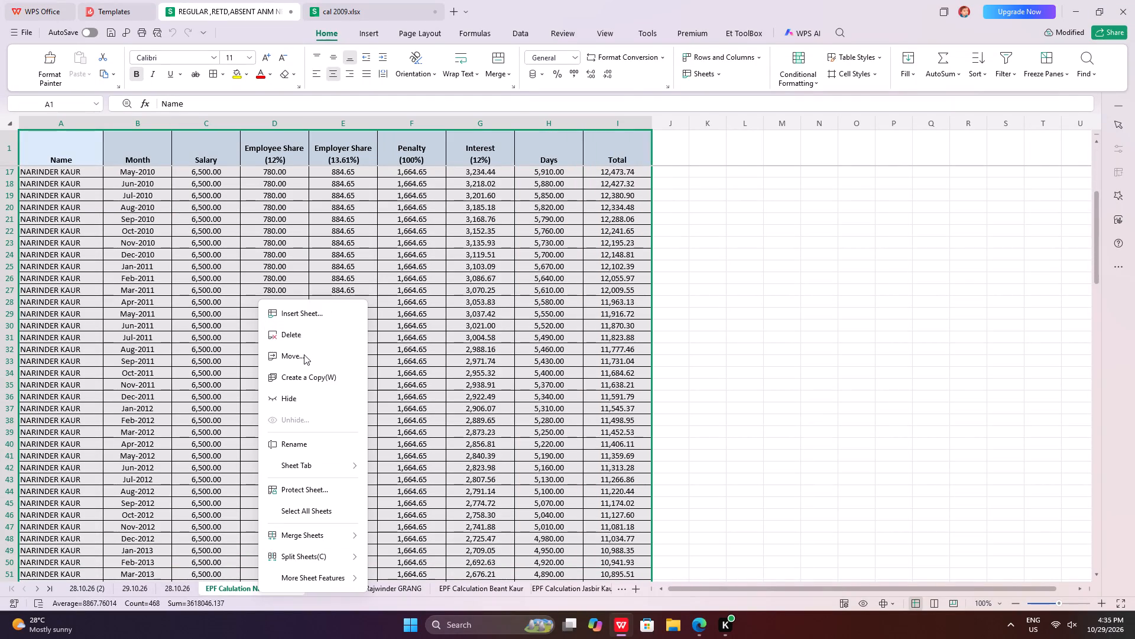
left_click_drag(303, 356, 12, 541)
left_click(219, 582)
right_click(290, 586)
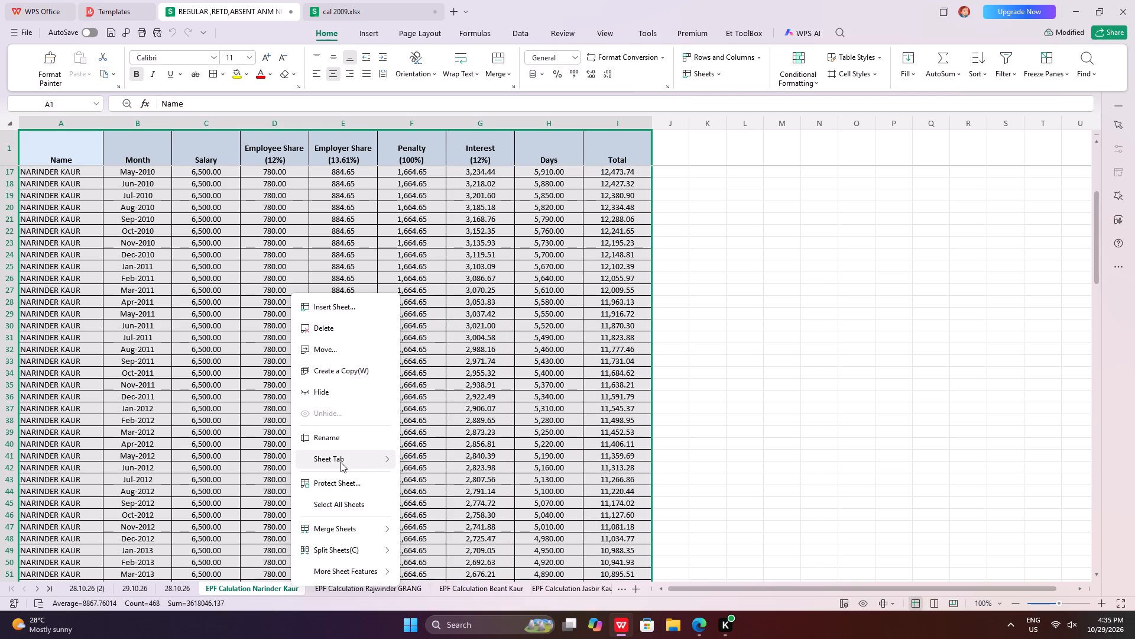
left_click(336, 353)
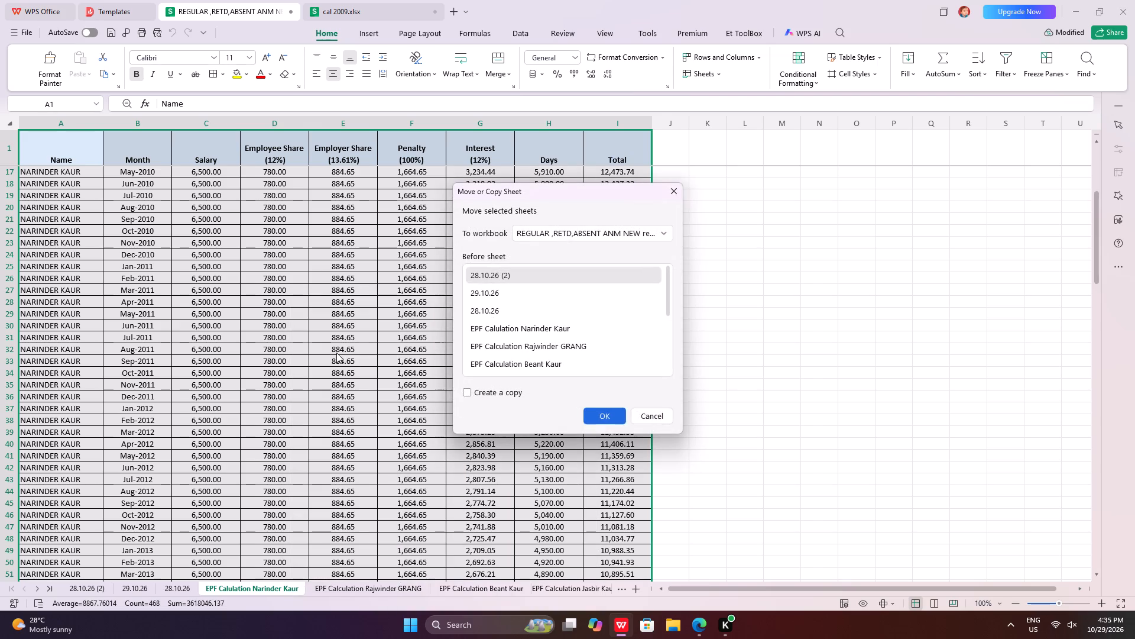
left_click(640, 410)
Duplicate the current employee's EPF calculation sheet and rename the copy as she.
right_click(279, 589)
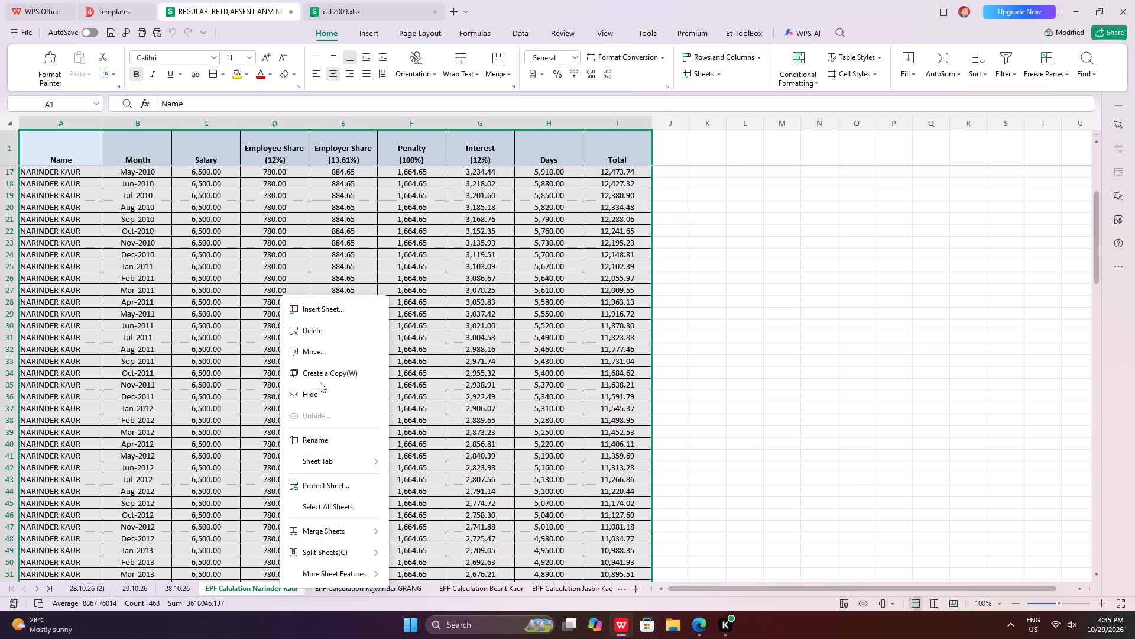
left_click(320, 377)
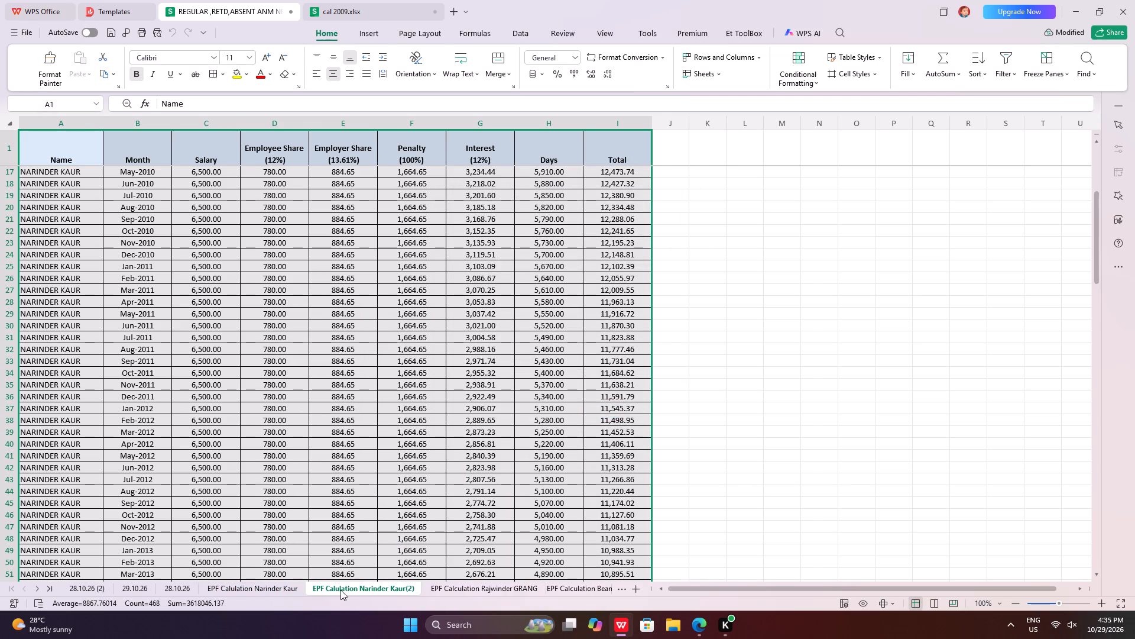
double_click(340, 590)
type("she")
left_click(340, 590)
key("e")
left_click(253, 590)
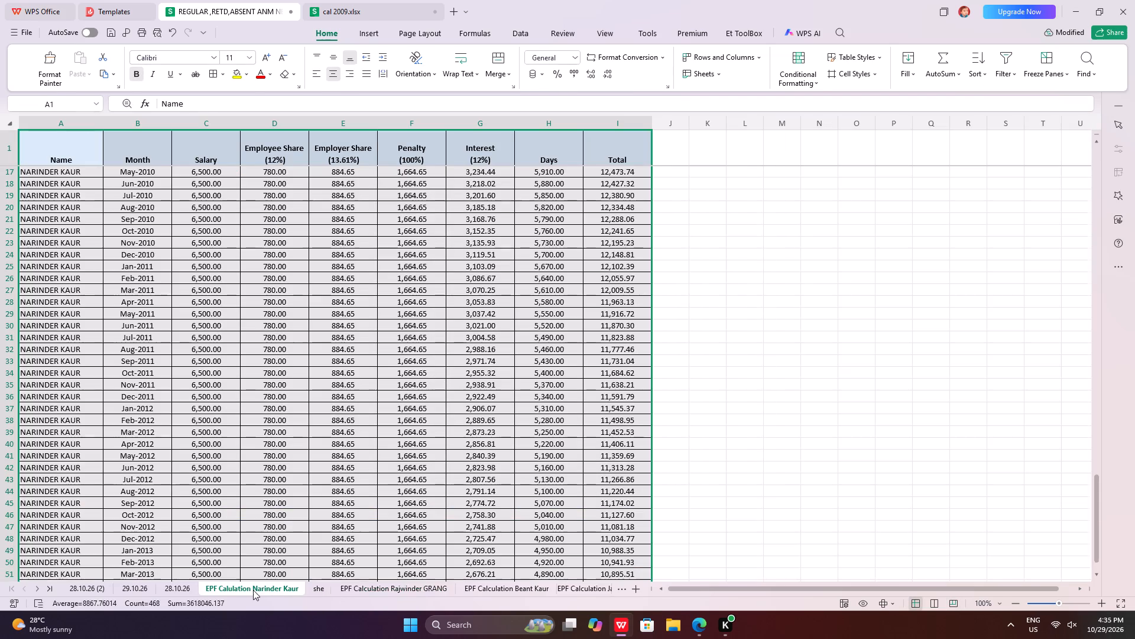
Rename the EPF calculation sheet directly after she as sheet.
left_click(361, 586)
double_click(361, 586)
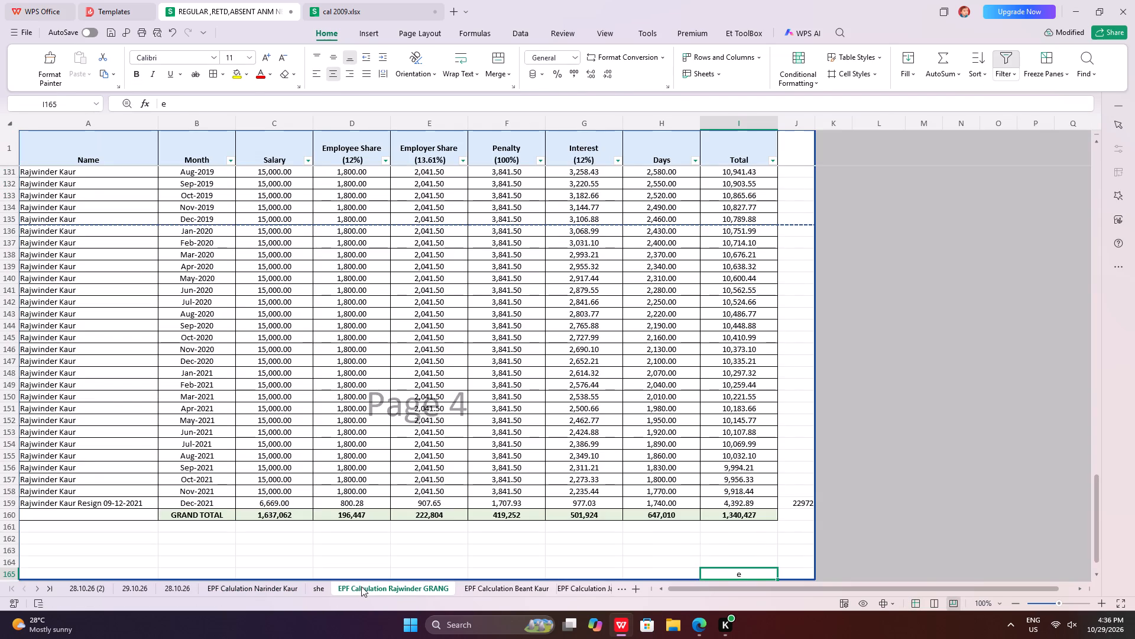
type("shee")
key("t")
left_click(332, 562)
Clear the contents of all cells on the sheet named sheet, keeping the cell formatting.
scroll(224, 448, "up", 19)
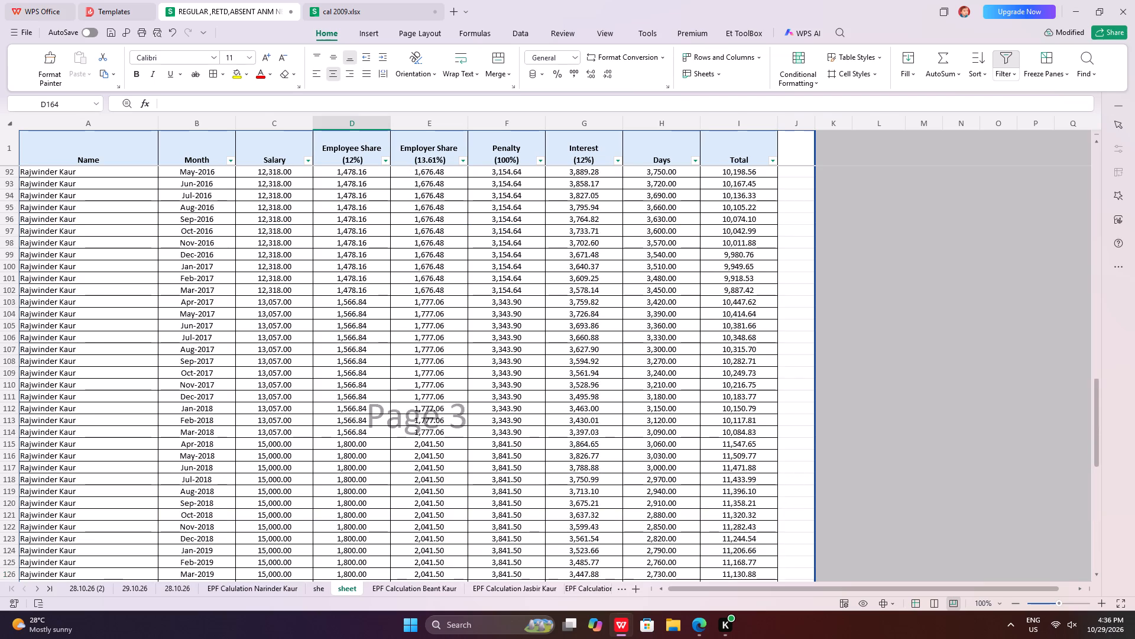
scroll(218, 430, "up", 19)
left_click(11, 121)
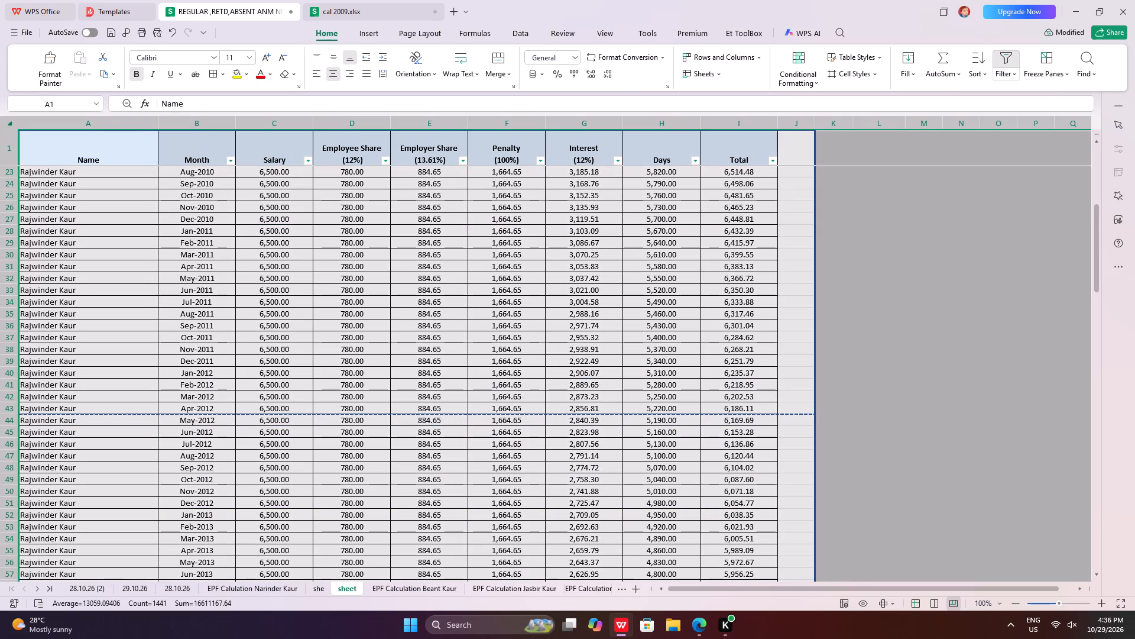
key("Delete")
left_click(157, 340)
scroll(231, 277, "up", 6)
scroll(209, 299, "up", 18)
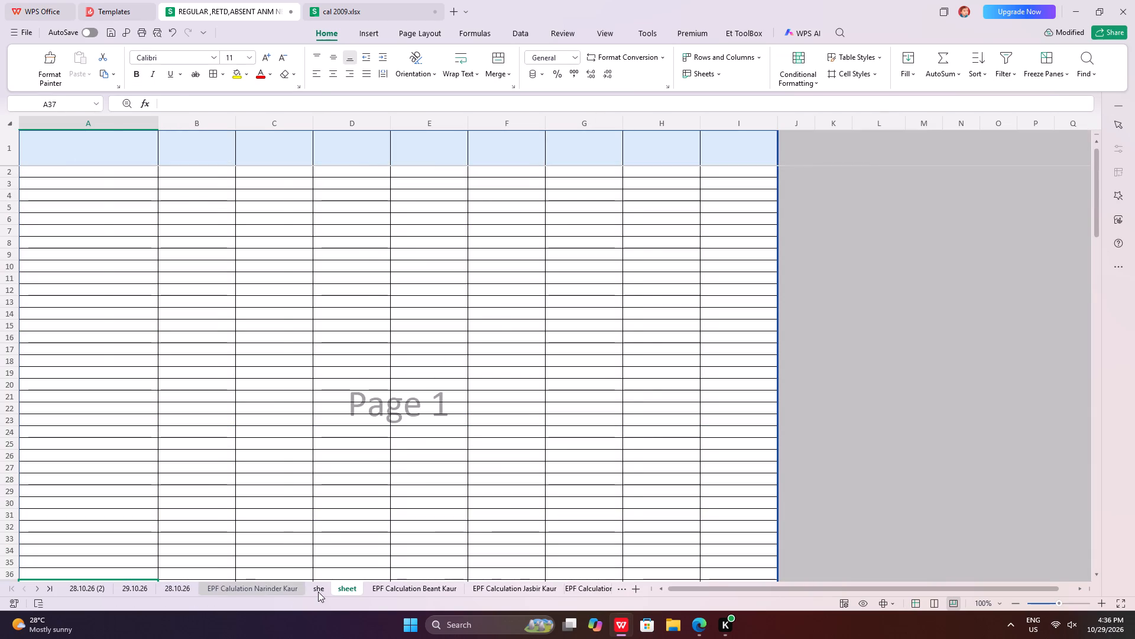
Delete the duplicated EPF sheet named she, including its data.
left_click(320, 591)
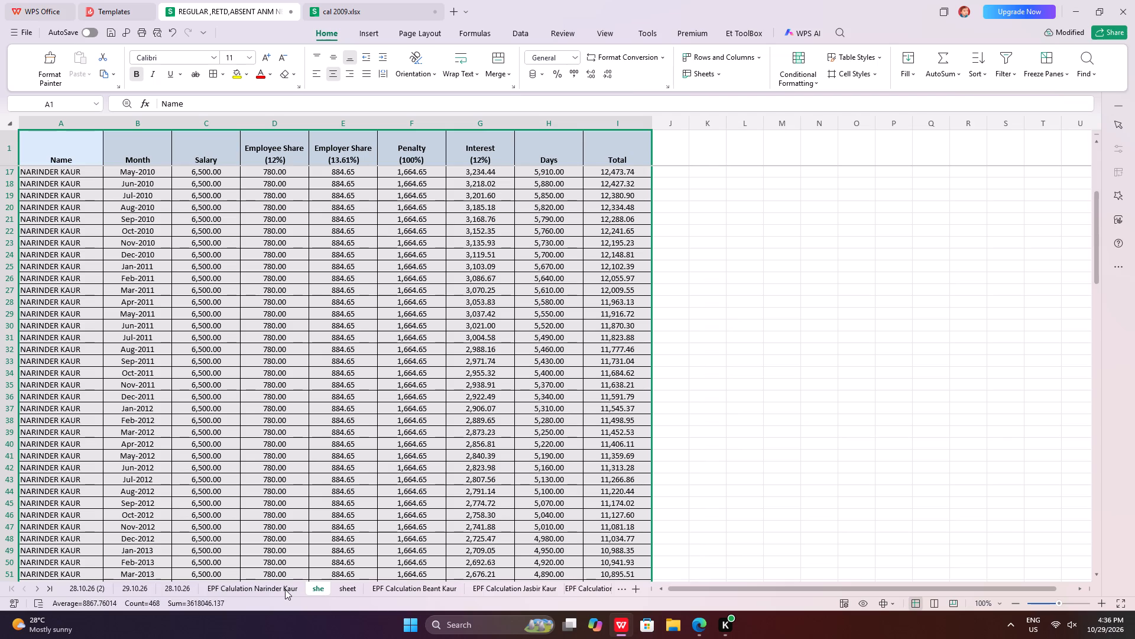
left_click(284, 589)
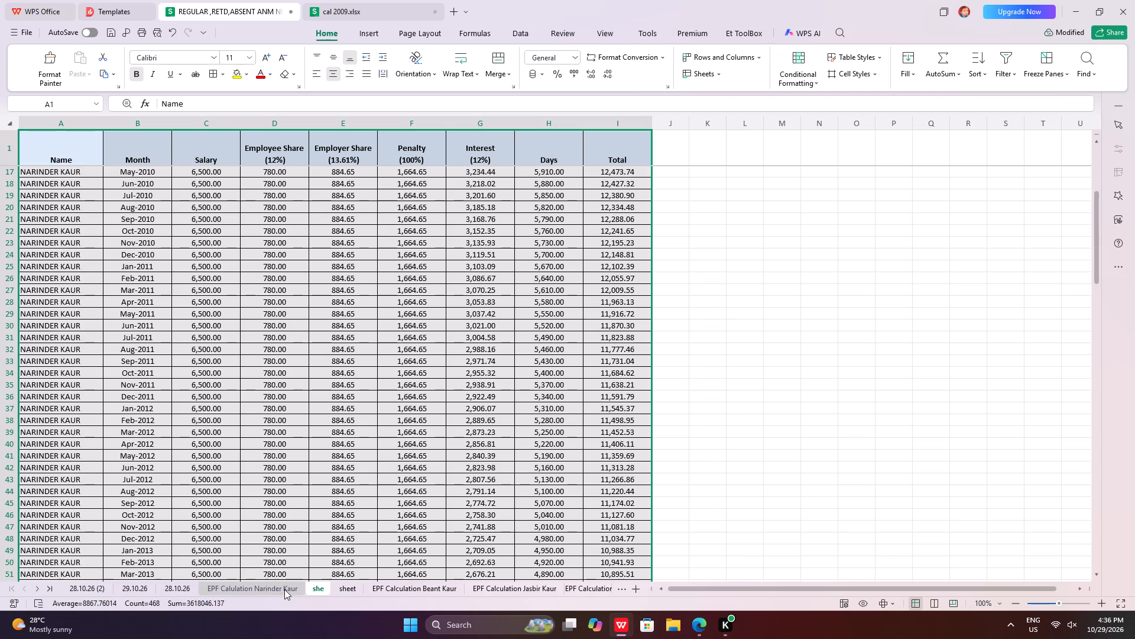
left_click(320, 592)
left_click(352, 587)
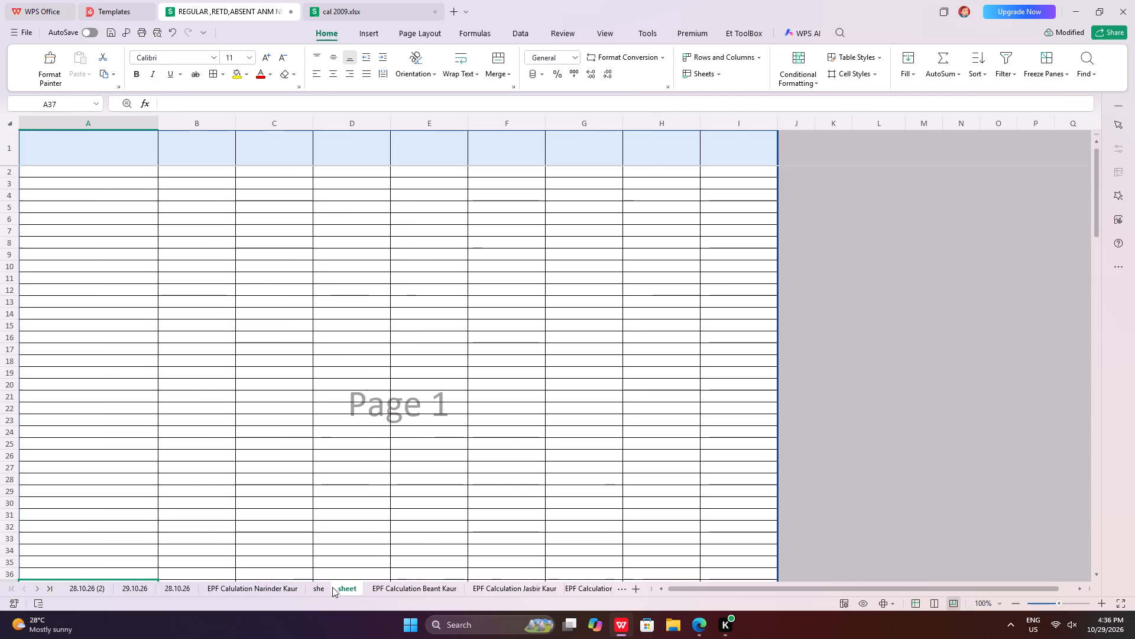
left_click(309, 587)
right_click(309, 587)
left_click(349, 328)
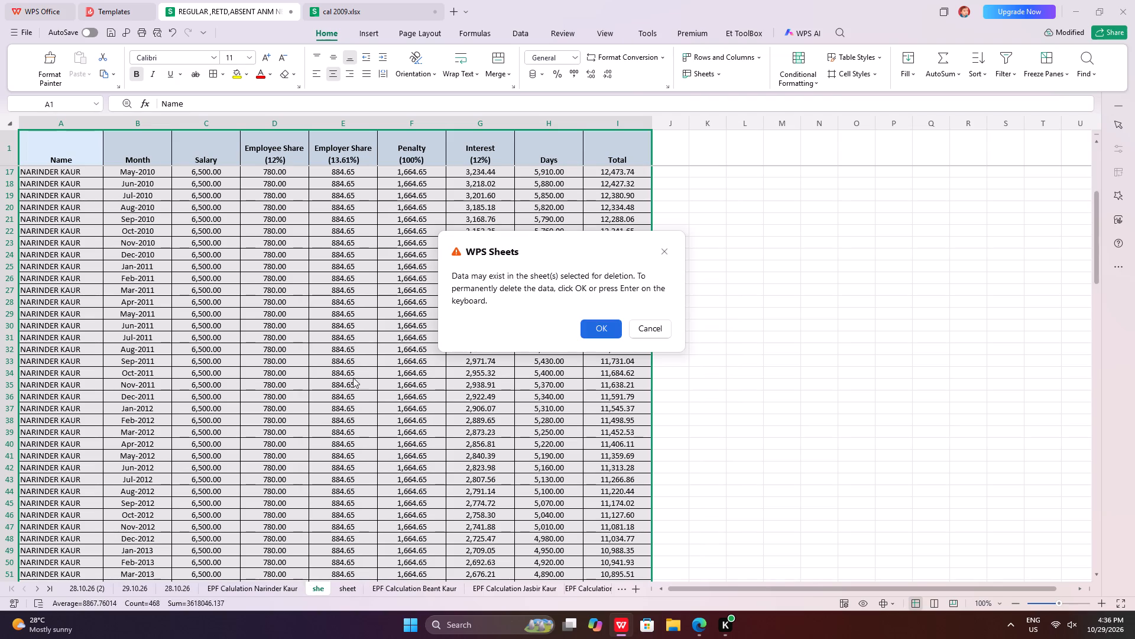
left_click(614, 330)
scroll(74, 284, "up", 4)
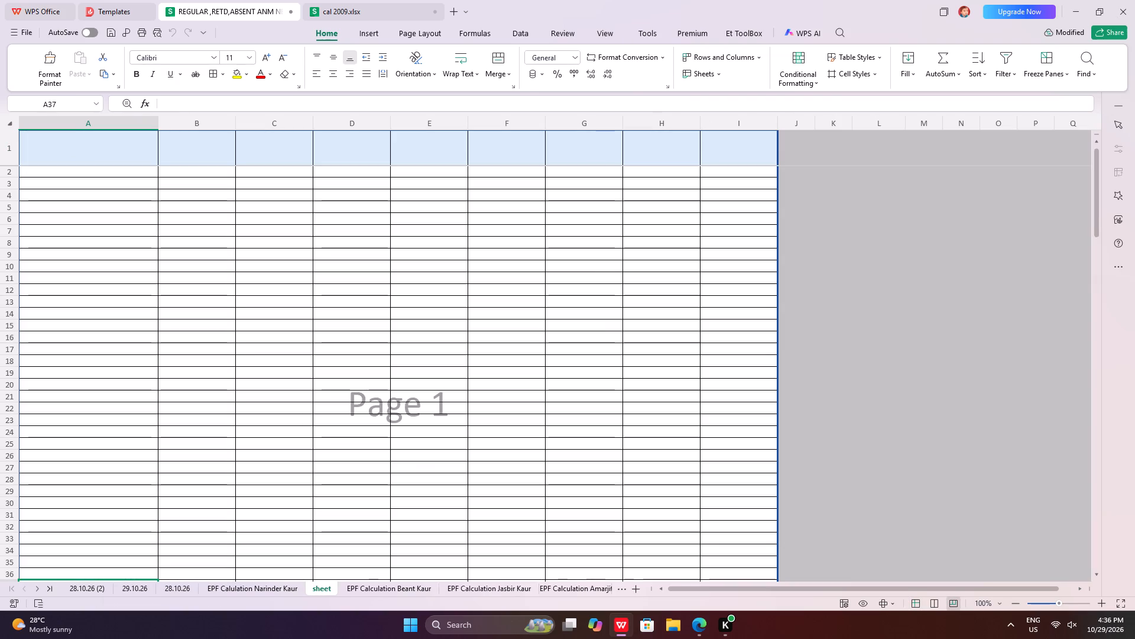
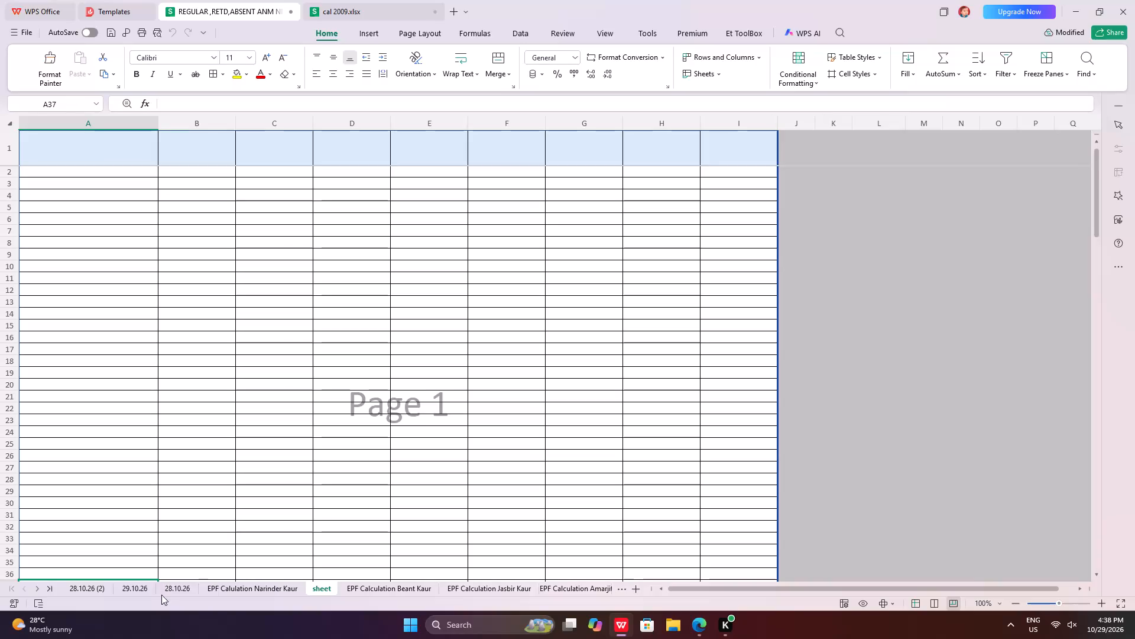
Copy the full EPF table with headers from the employee's calculation sheet and paste it transposed, with all formatting, at A1 of sheet.
left_click(234, 595)
left_click_drag(56, 153, 561, 165)
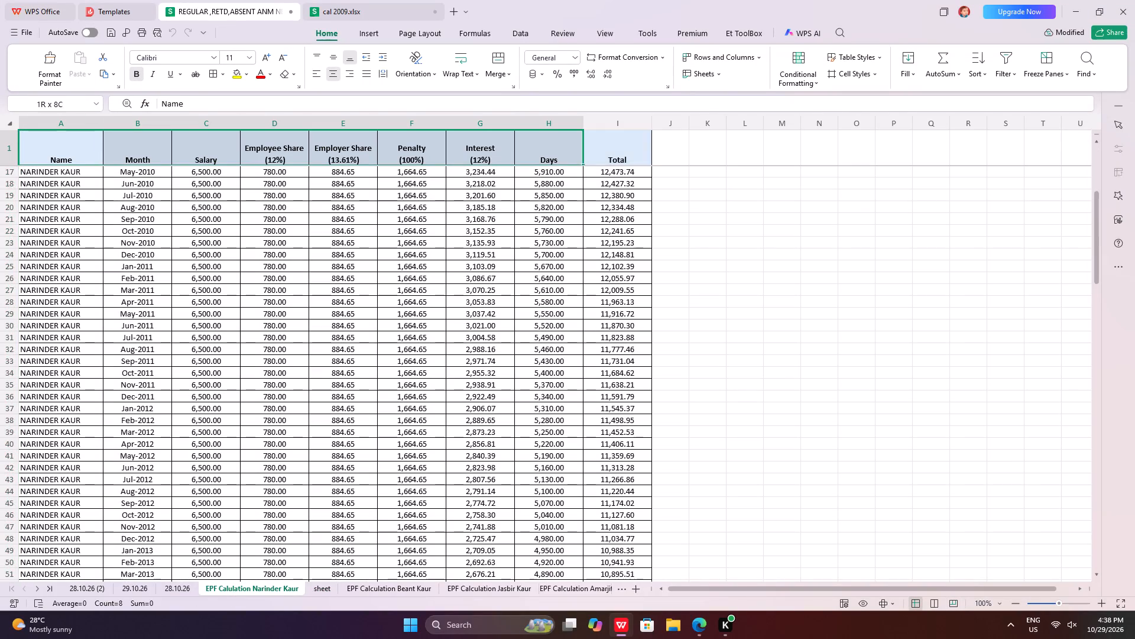
left_click_drag(561, 165, 618, 168)
key("ctrl+shift+Down")
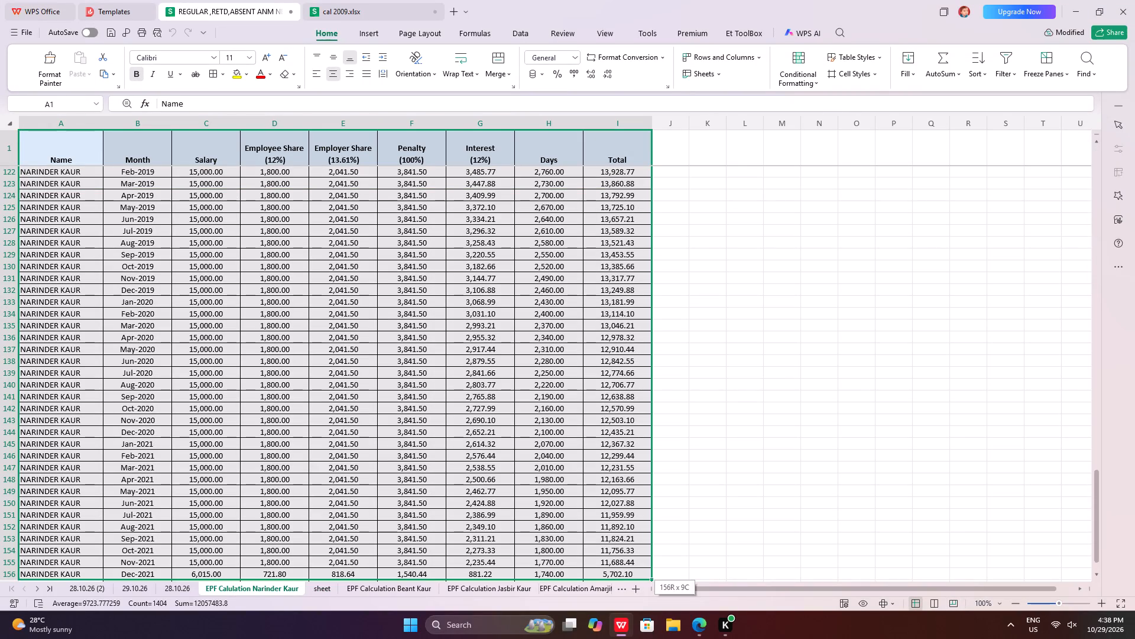
key("ctrl+c")
left_click(320, 590)
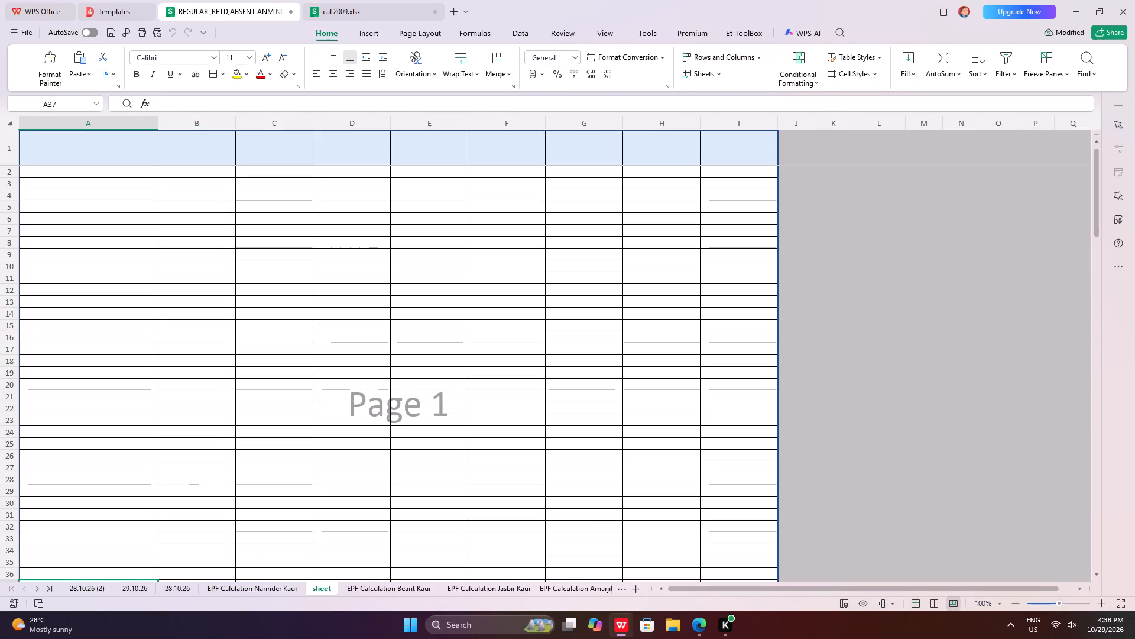
left_click(85, 147)
right_click(85, 147)
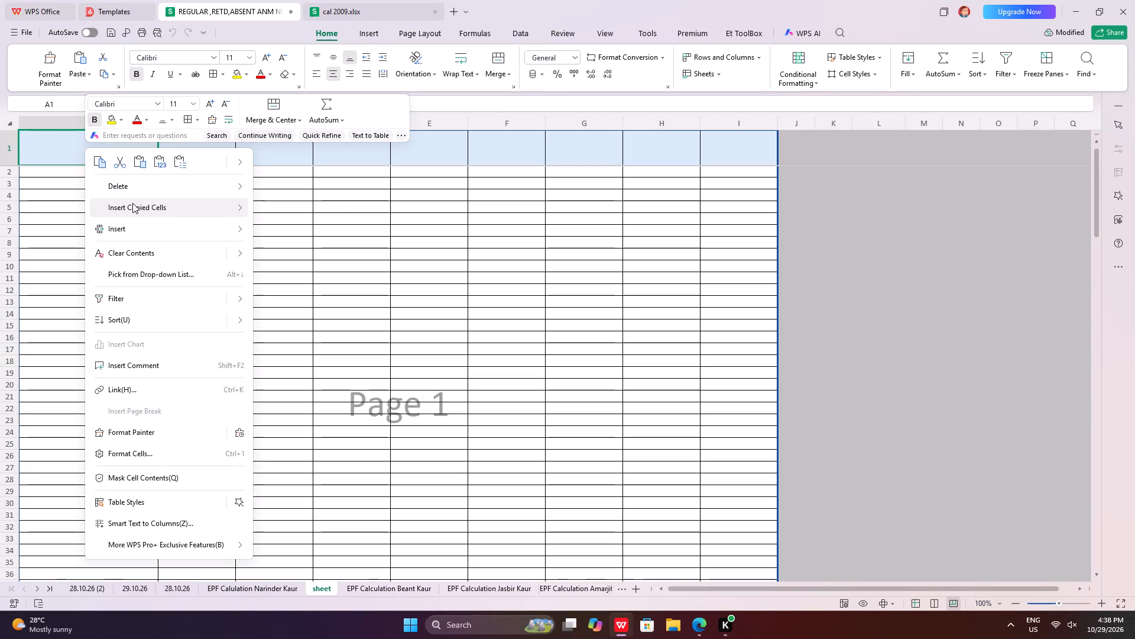
left_click(176, 162)
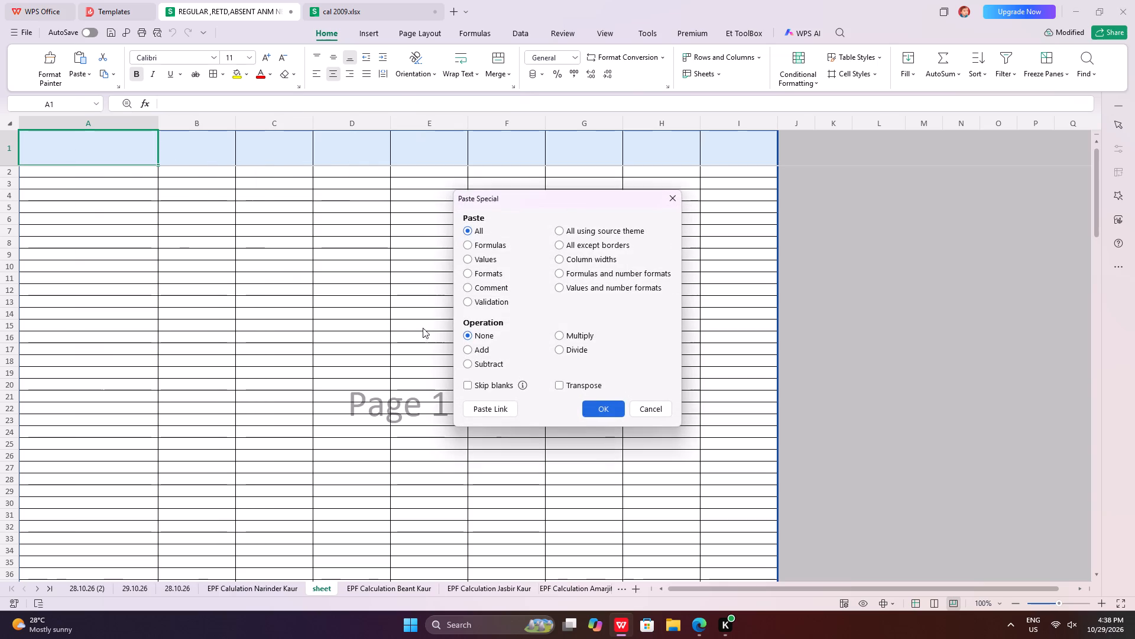
left_click(581, 385)
left_click(590, 410)
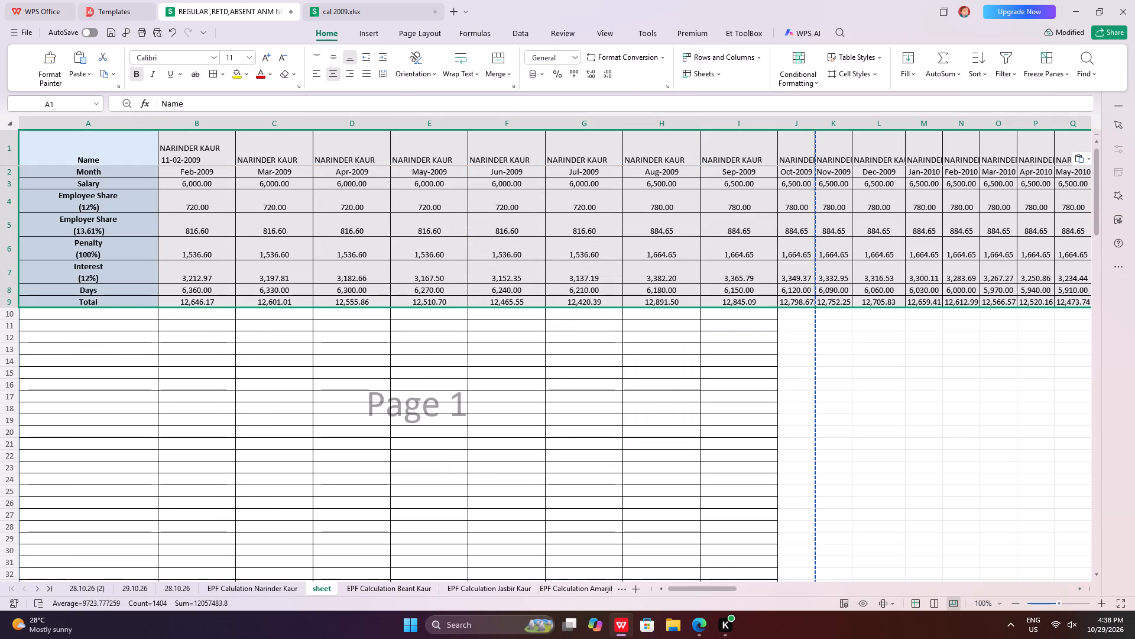
left_click_drag(691, 590, 942, 574)
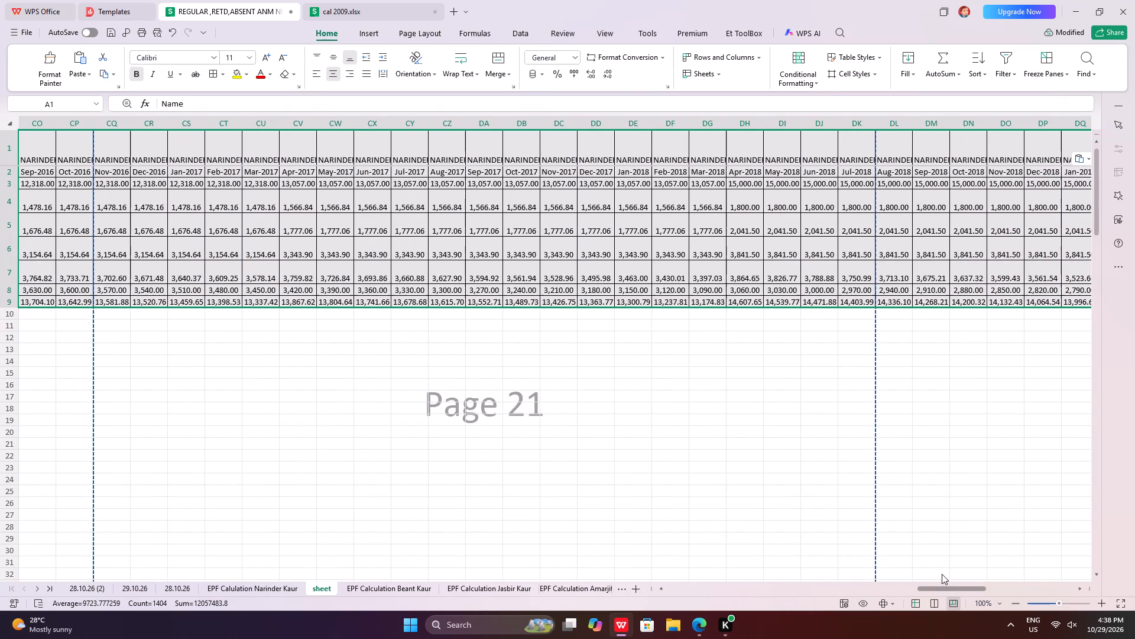
left_click_drag(942, 574, 1074, 571)
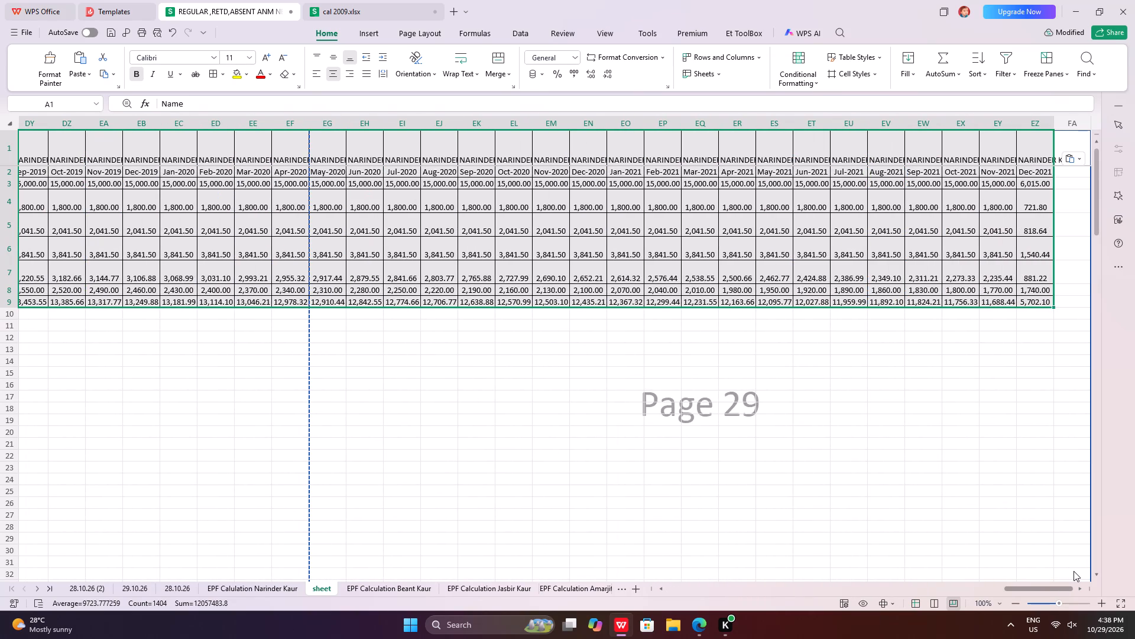
left_click_drag(1074, 571, 264, 571)
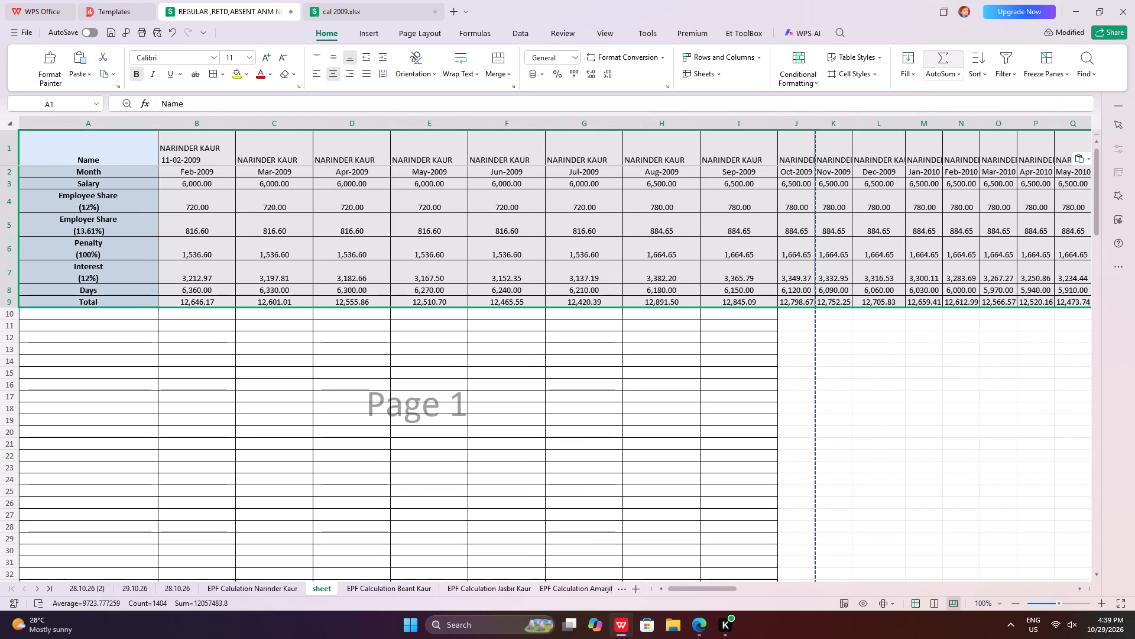
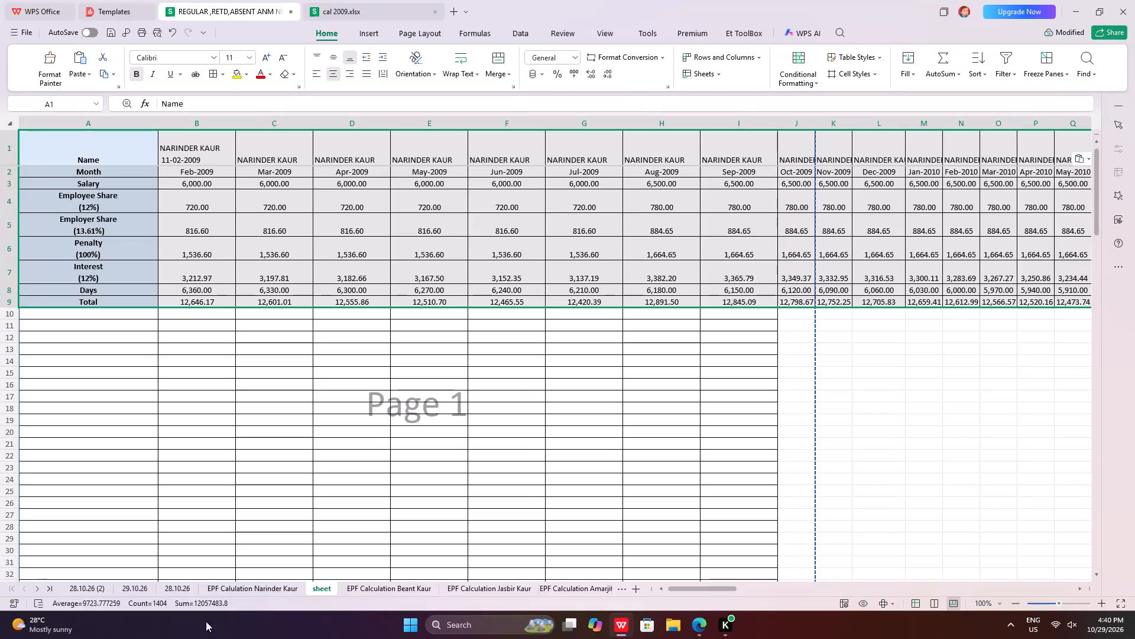
Check how cal 2009.xlsx arranges its financial-year blocks and return to the regular/retired staff workbook.
left_click(342, 1)
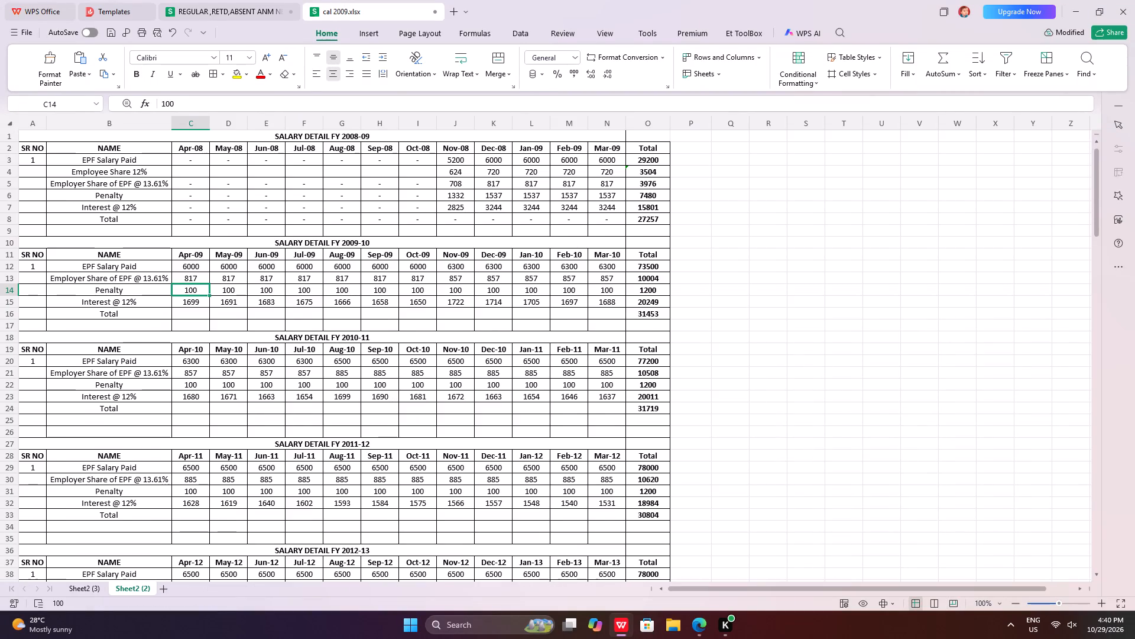
left_click(118, 217)
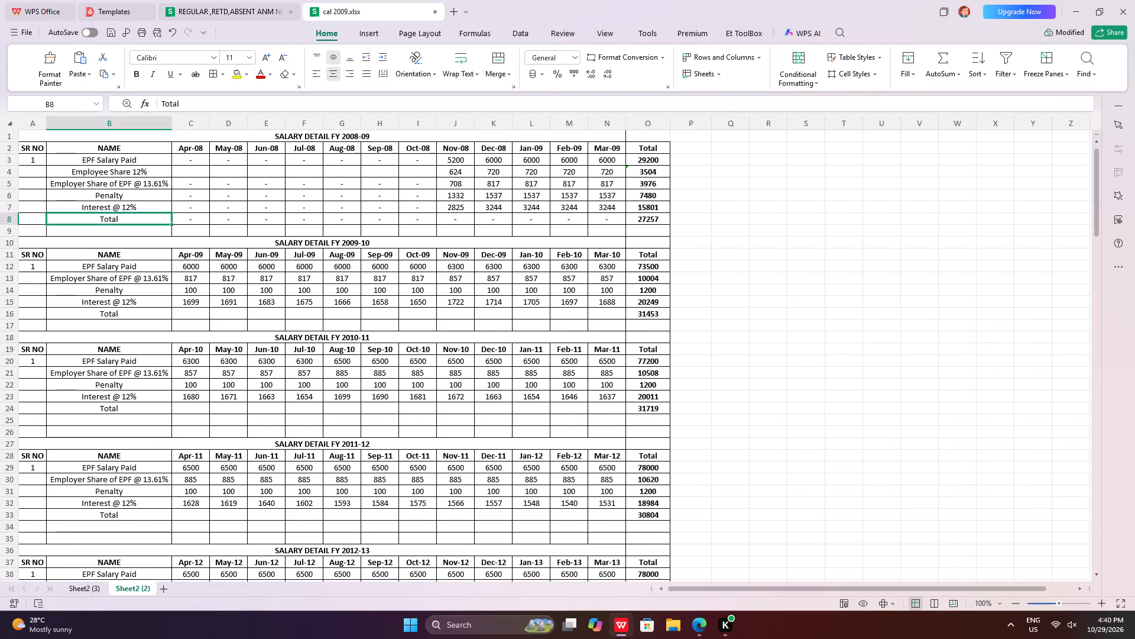
left_click(237, 15)
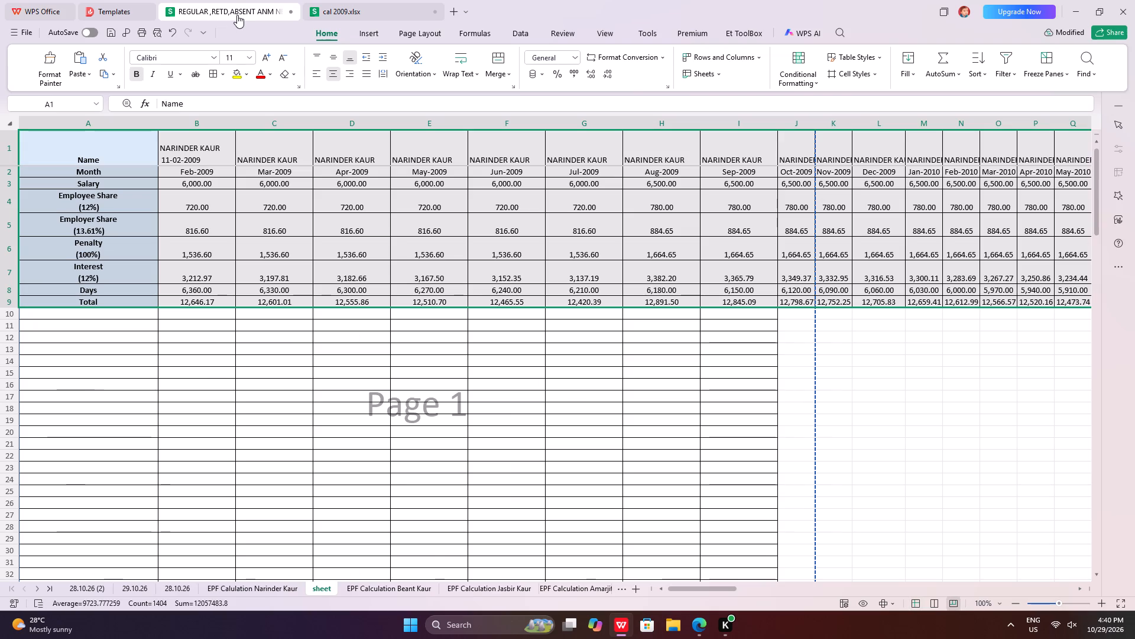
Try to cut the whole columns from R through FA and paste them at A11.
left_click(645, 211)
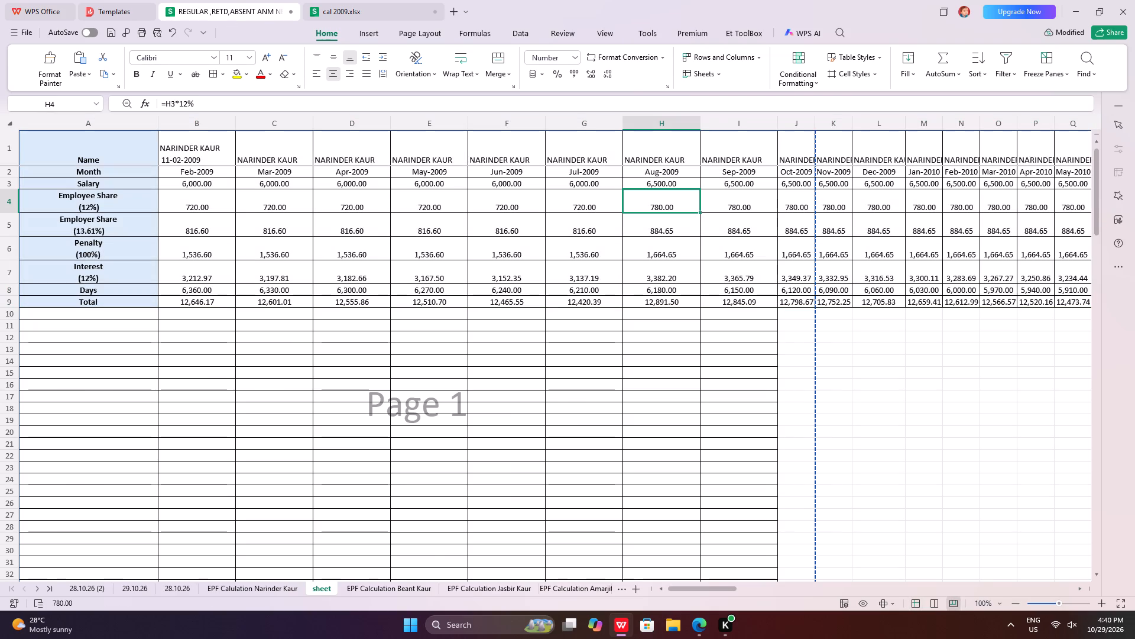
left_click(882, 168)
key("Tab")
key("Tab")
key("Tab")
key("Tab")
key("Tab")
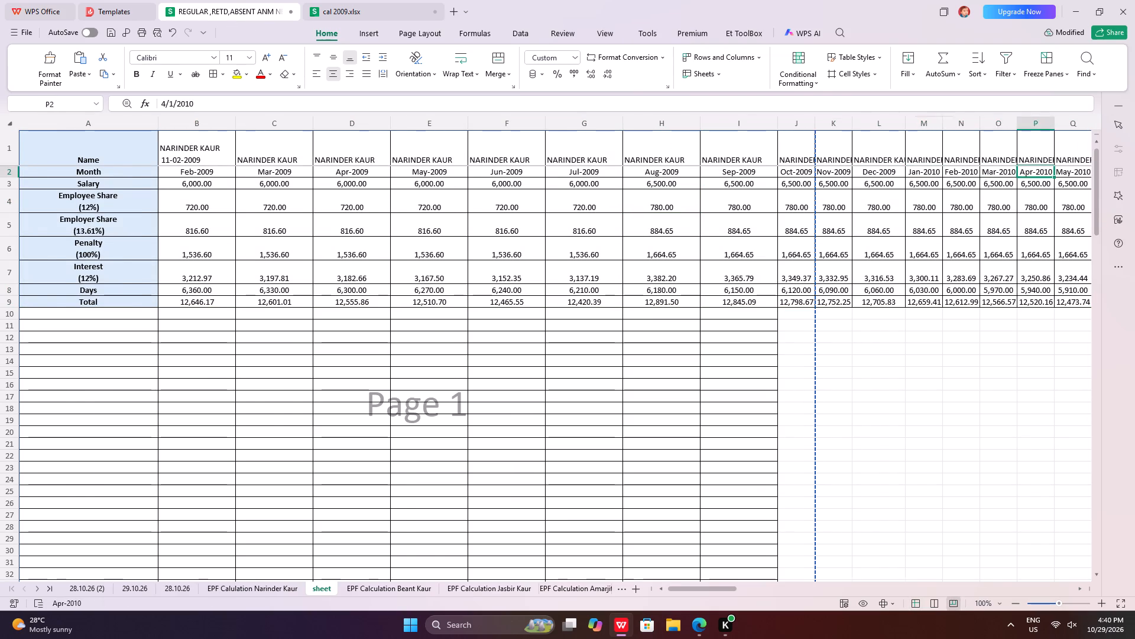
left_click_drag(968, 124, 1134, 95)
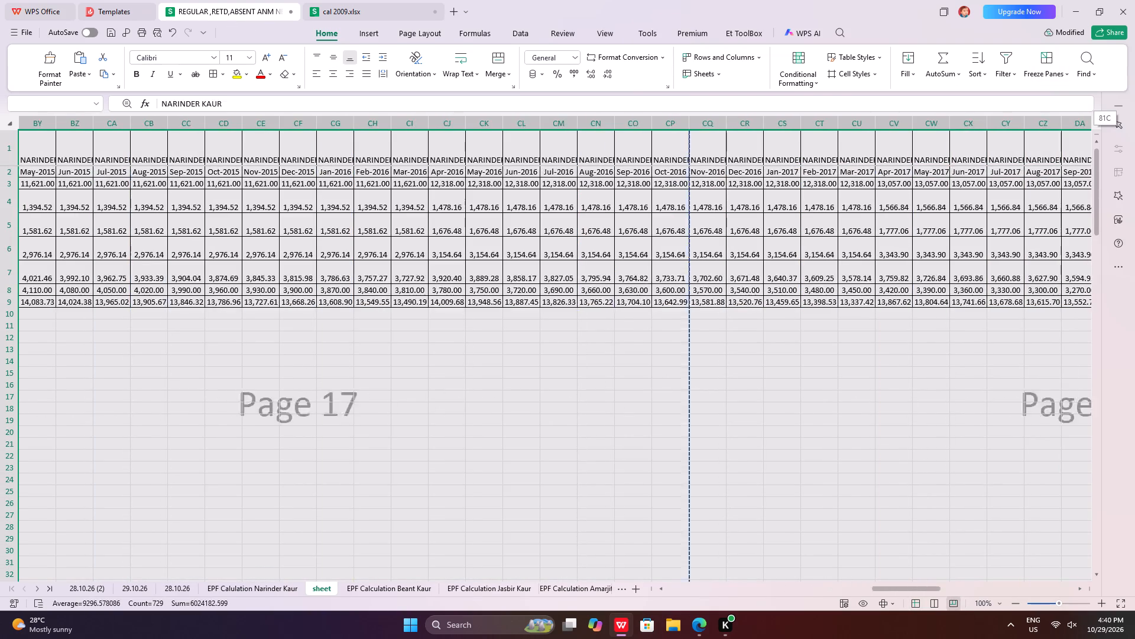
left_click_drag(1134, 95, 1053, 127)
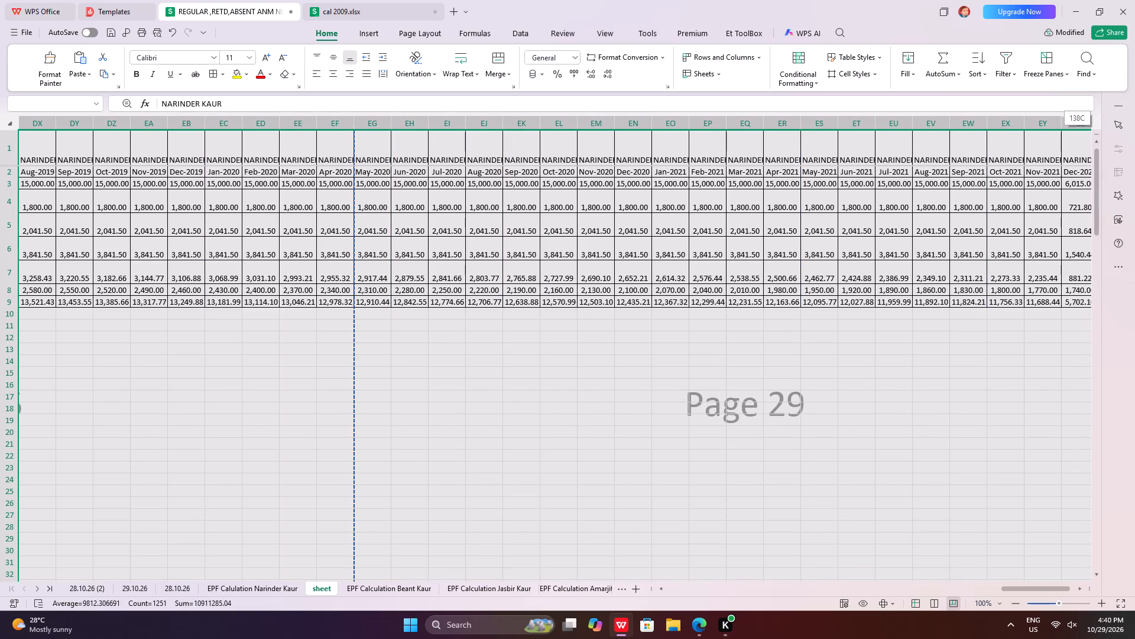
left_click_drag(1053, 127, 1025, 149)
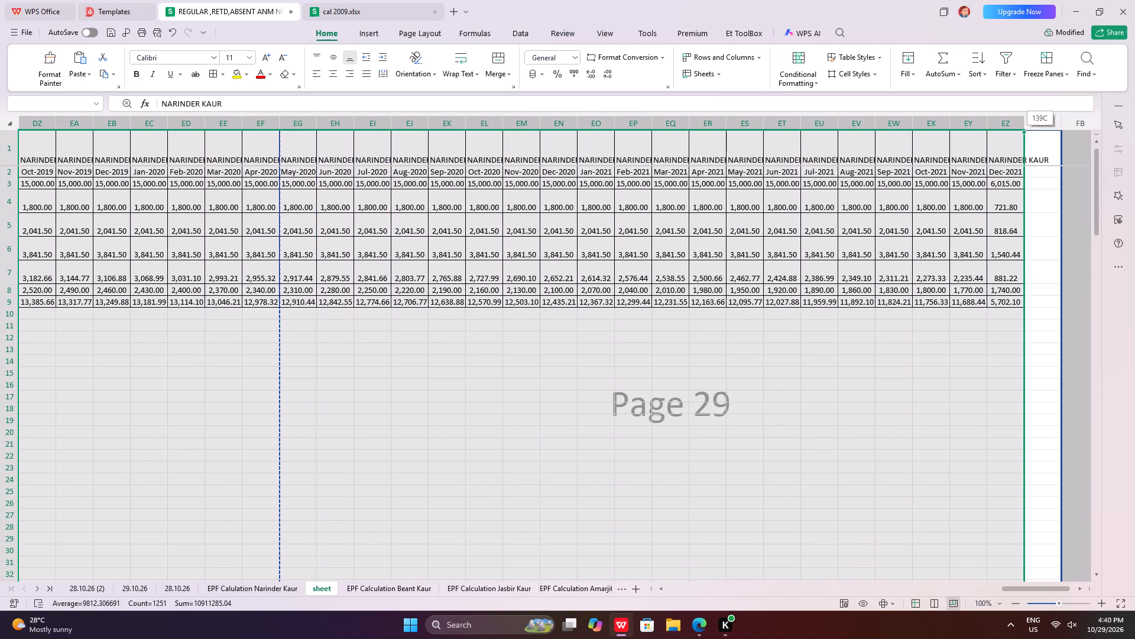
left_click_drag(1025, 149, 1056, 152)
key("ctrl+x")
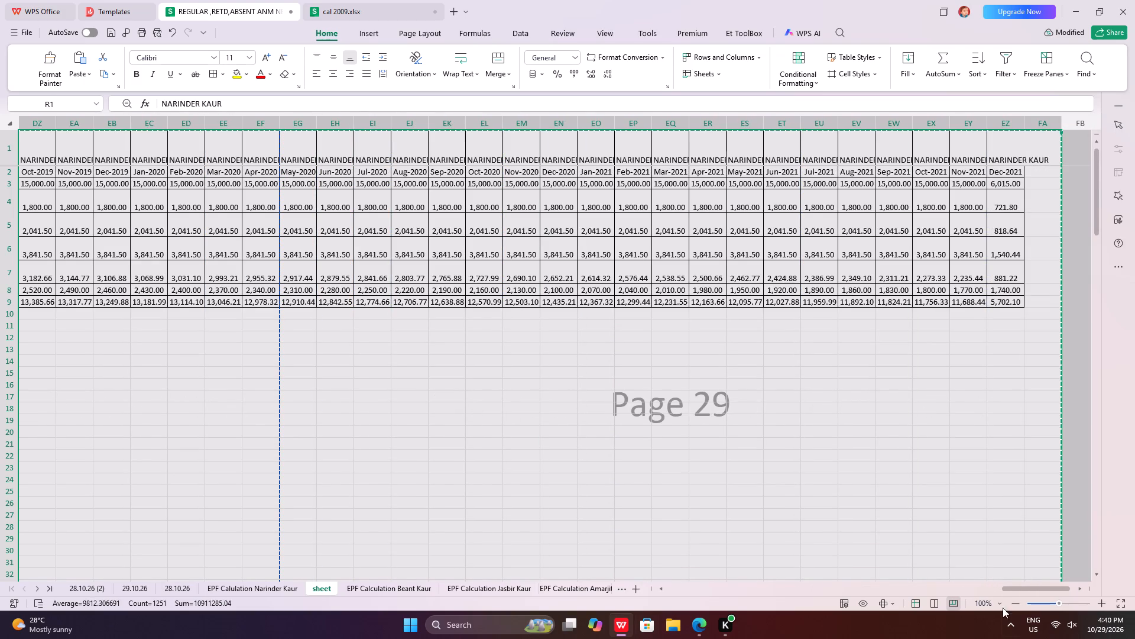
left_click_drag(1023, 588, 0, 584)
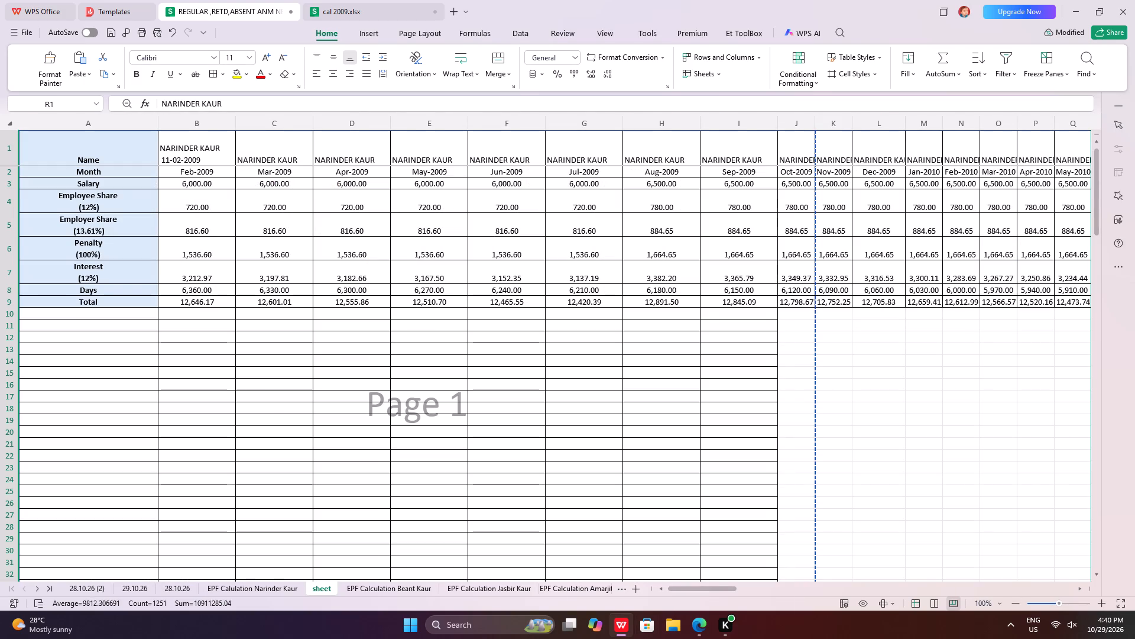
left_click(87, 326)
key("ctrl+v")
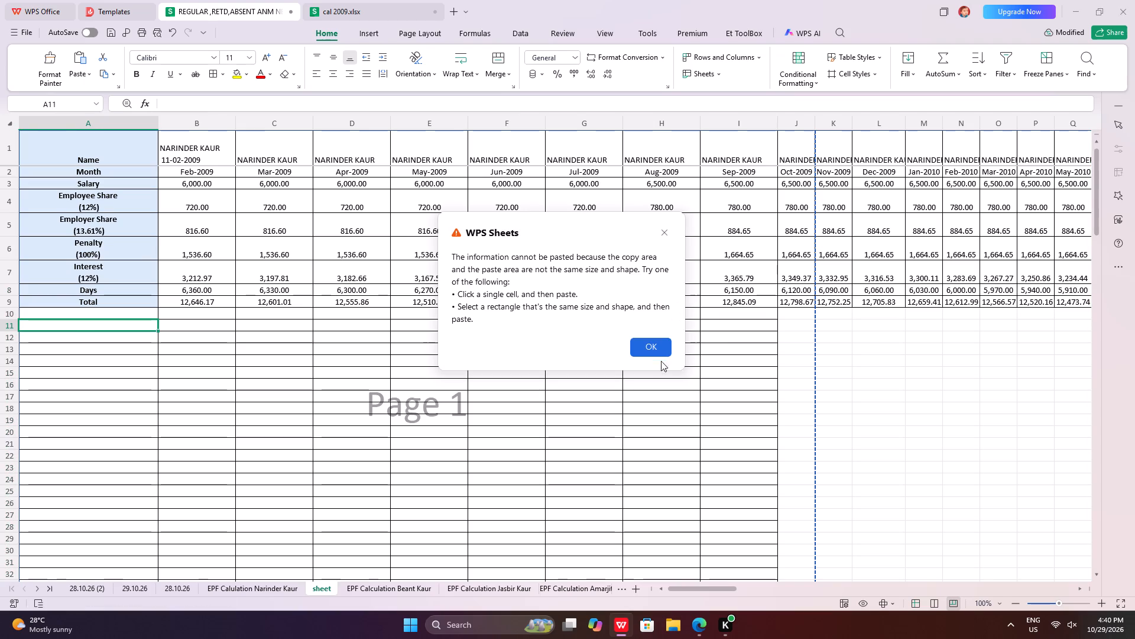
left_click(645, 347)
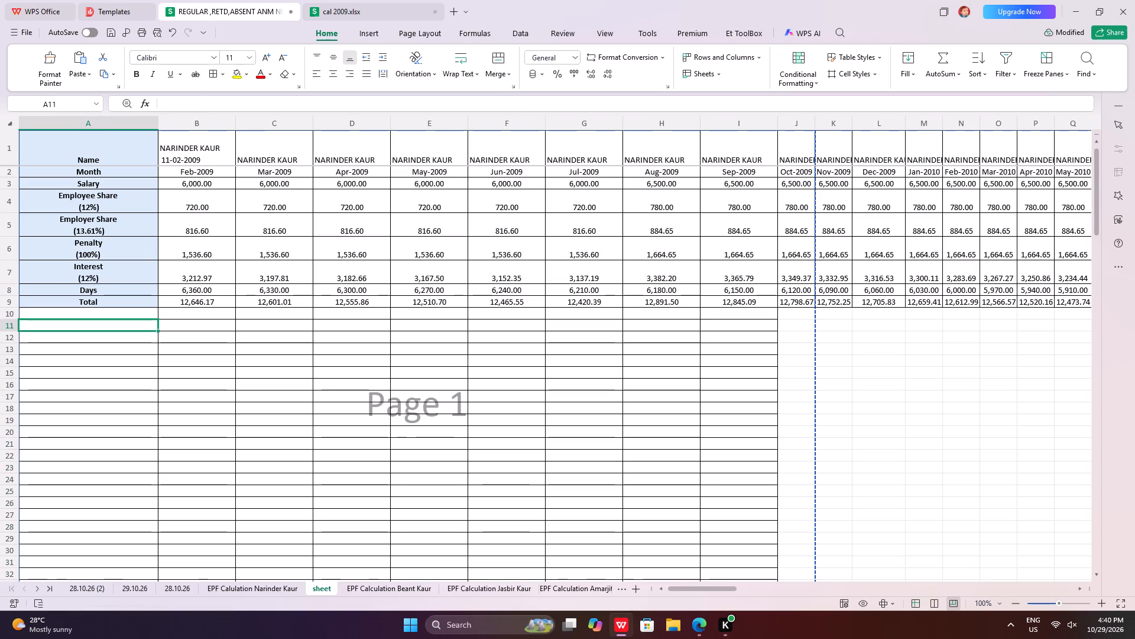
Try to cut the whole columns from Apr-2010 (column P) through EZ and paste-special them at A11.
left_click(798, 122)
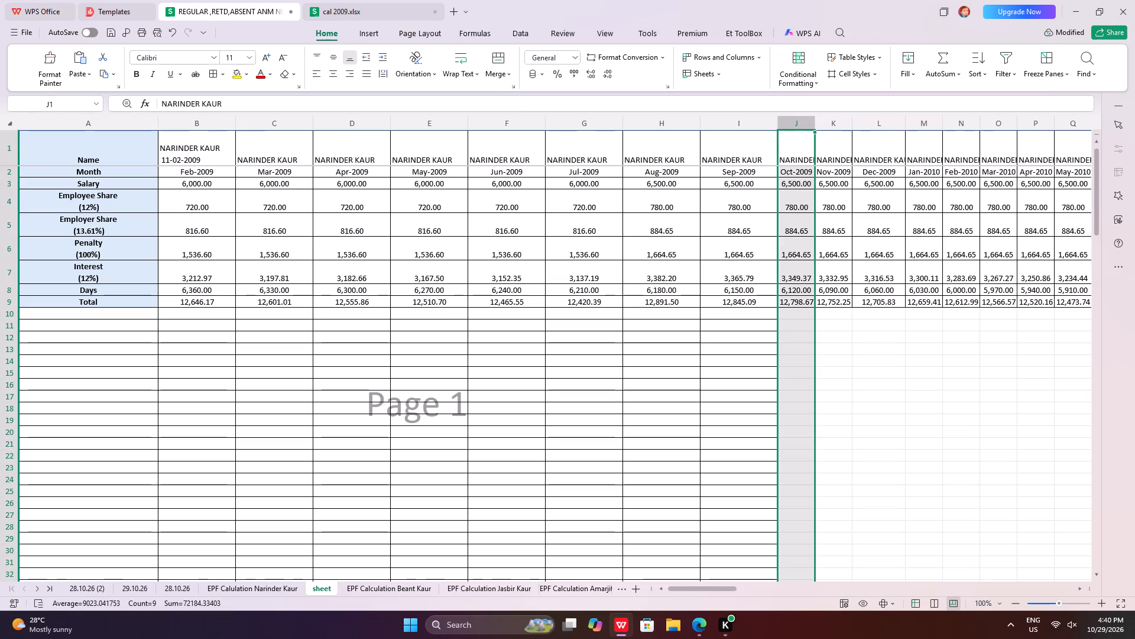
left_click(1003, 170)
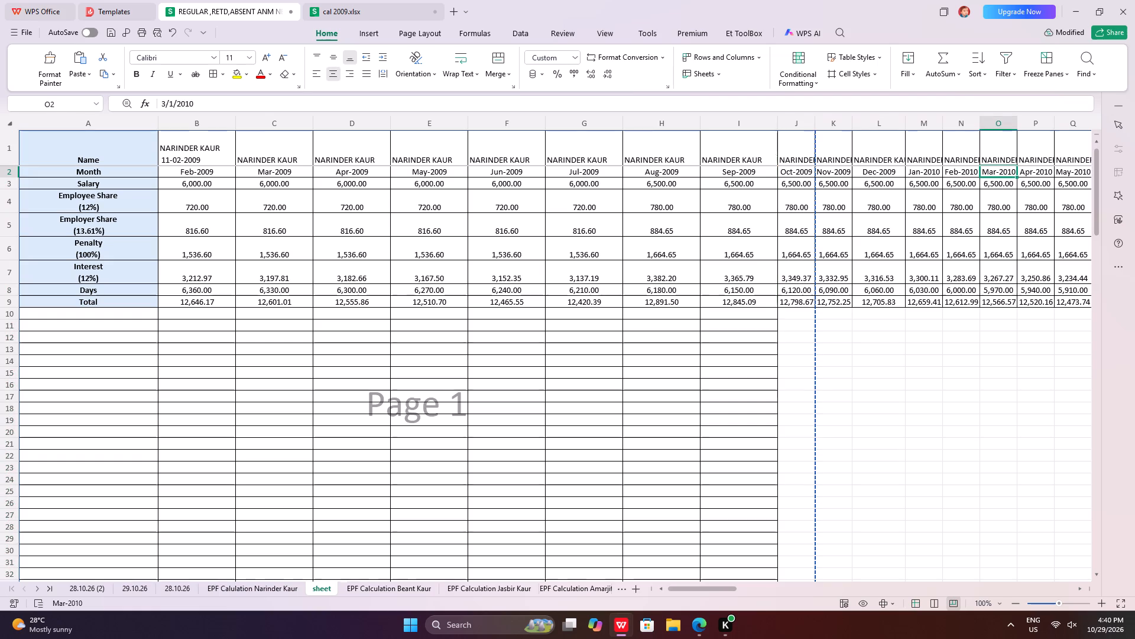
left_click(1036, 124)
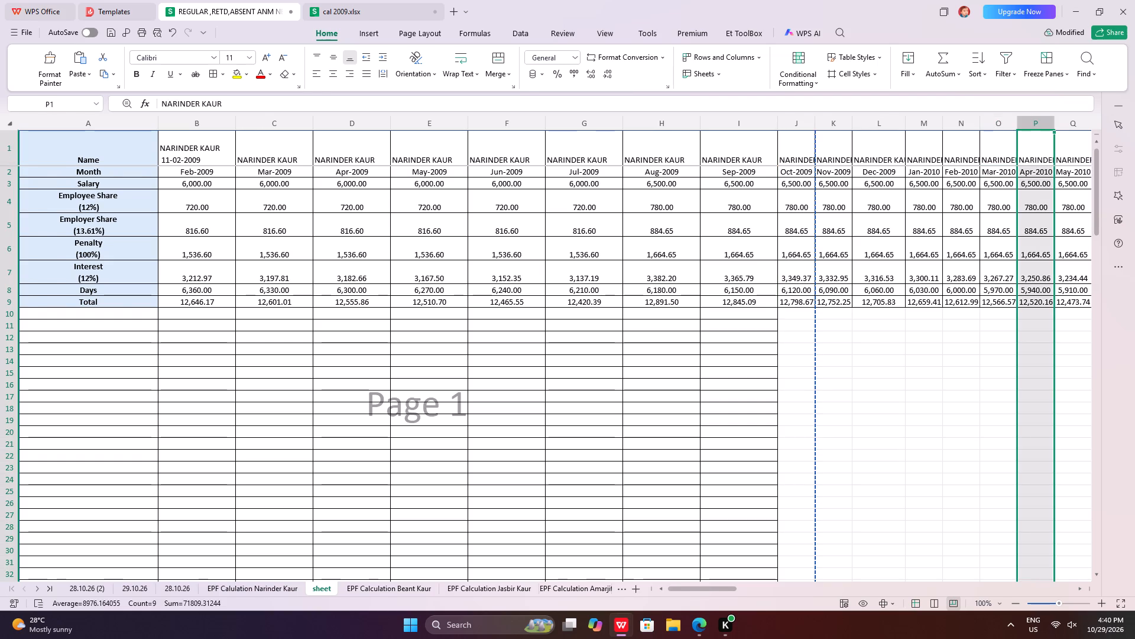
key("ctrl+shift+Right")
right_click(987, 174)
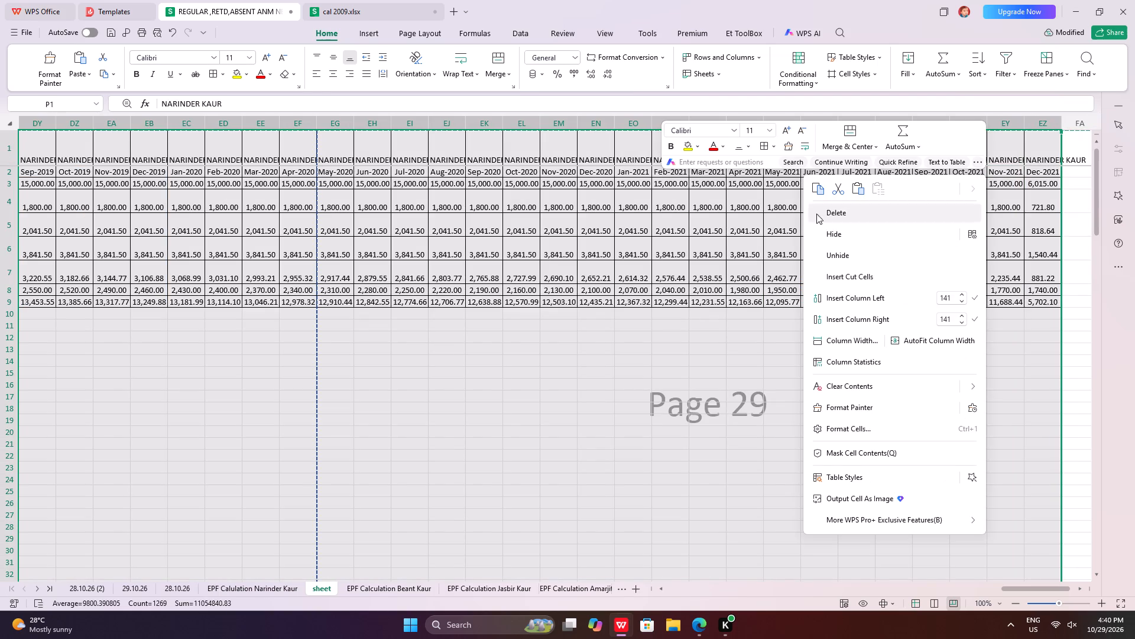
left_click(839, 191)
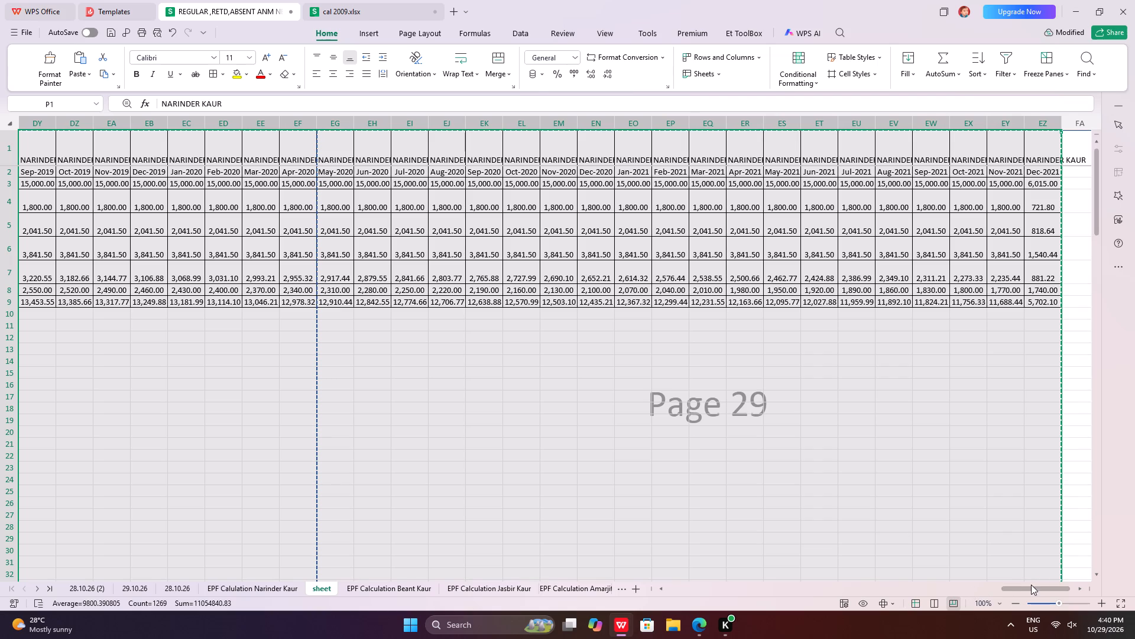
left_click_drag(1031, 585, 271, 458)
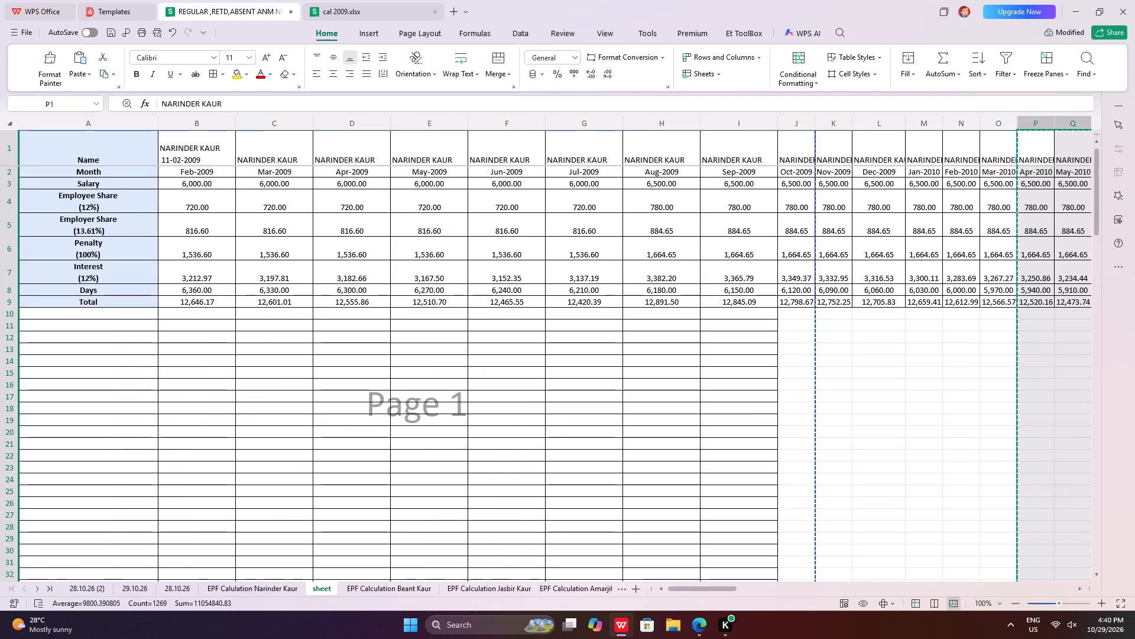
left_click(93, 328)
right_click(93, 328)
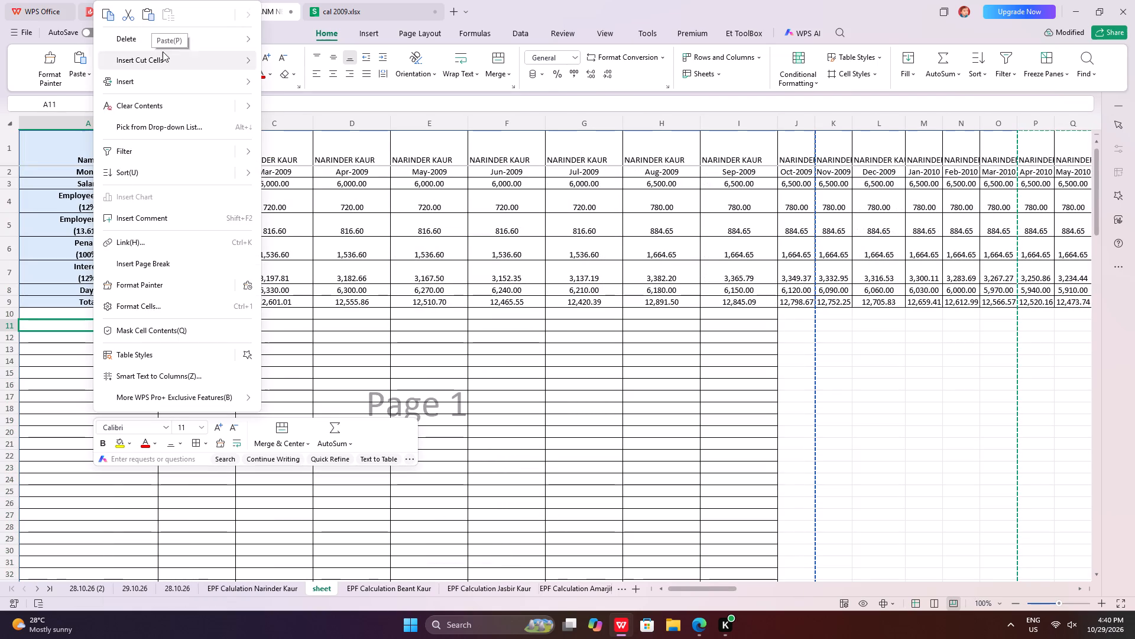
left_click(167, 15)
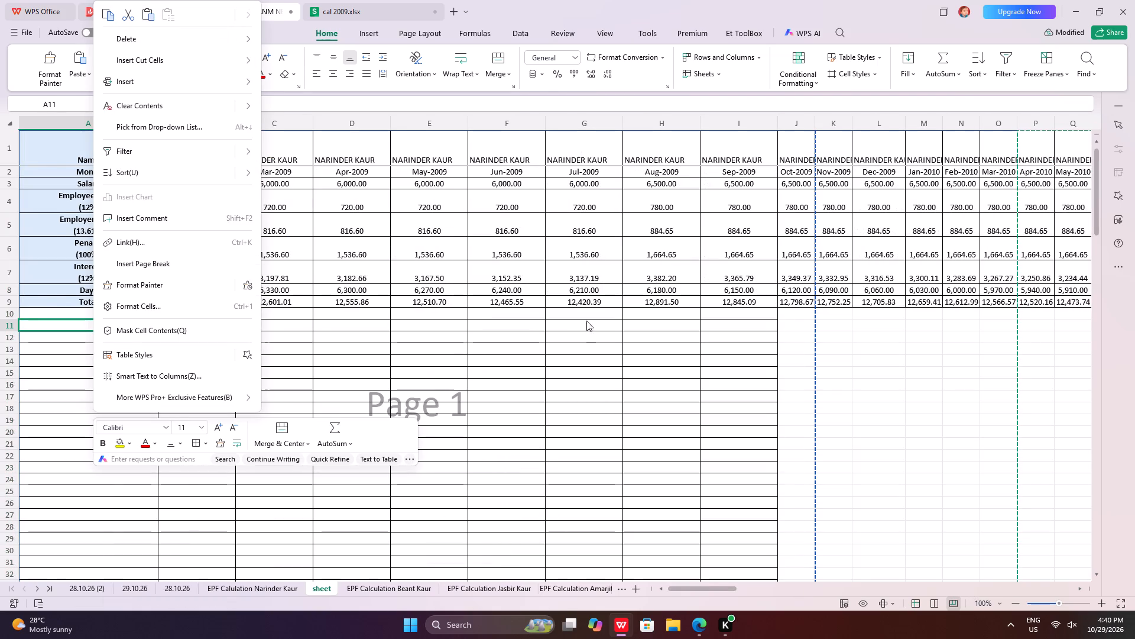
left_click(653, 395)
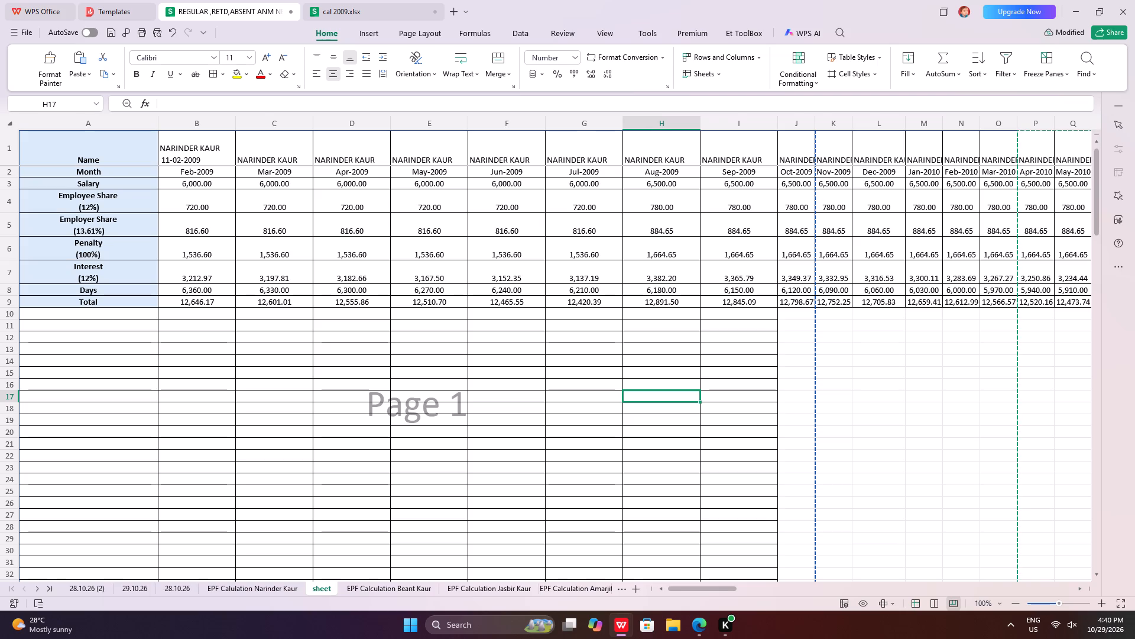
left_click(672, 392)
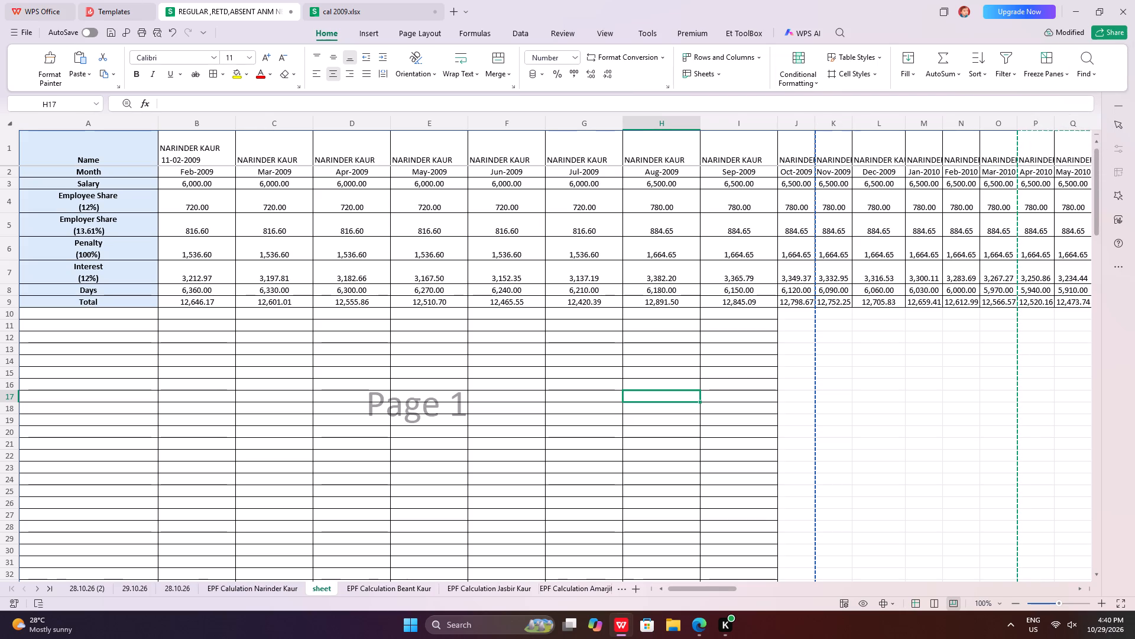
Cut the Apr-2010 to Dec-2021 data in rows 1 to 9 and insert the cut cells at B12, shifting cells right.
left_click(795, 158)
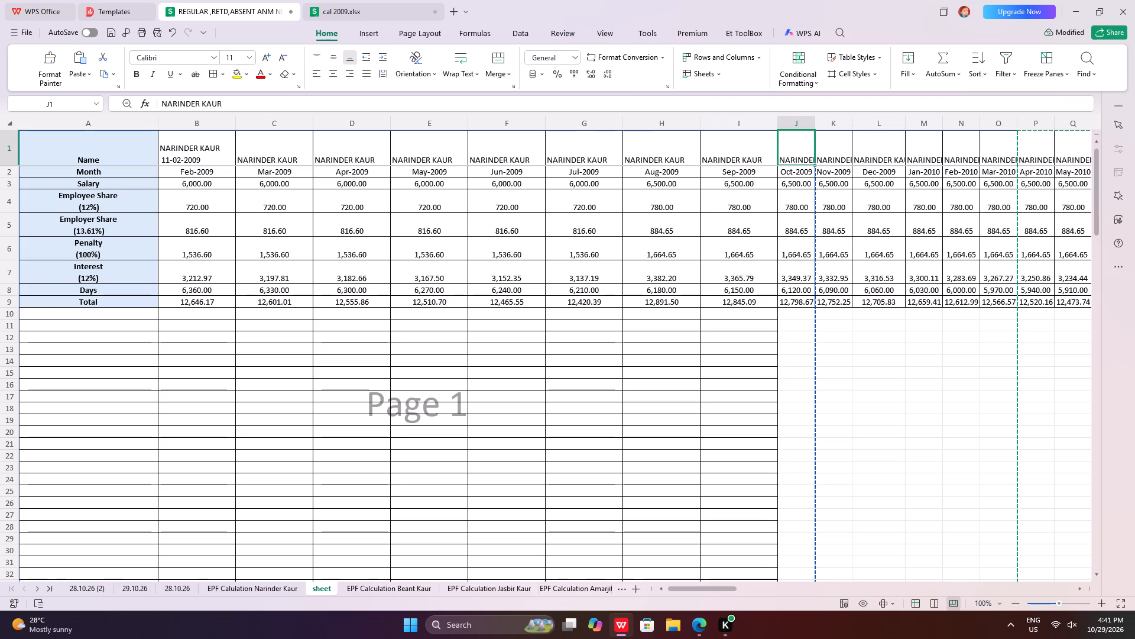
left_click_drag(1032, 157, 1033, 296)
key("ctrl+shift+Right")
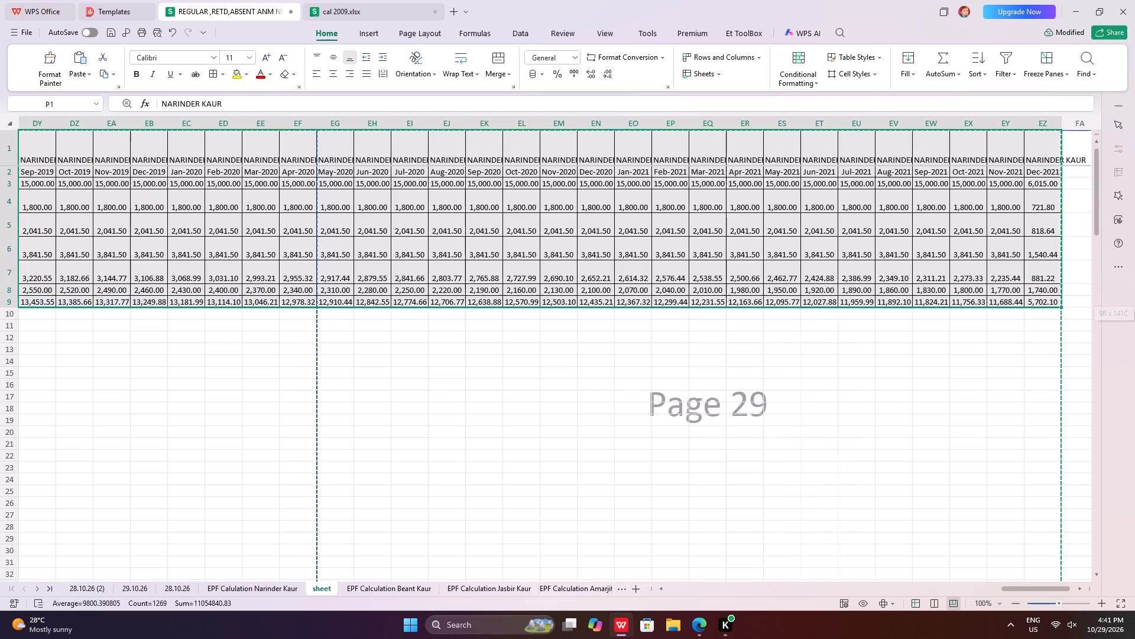
key("ctrl+x")
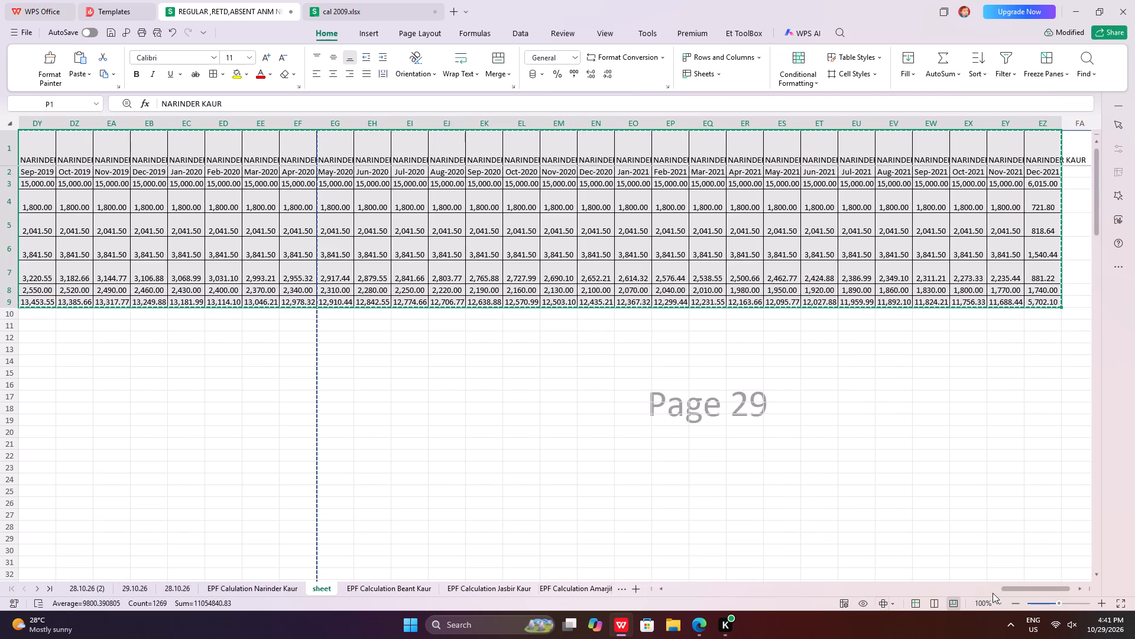
left_click_drag(1045, 589, 119, 575)
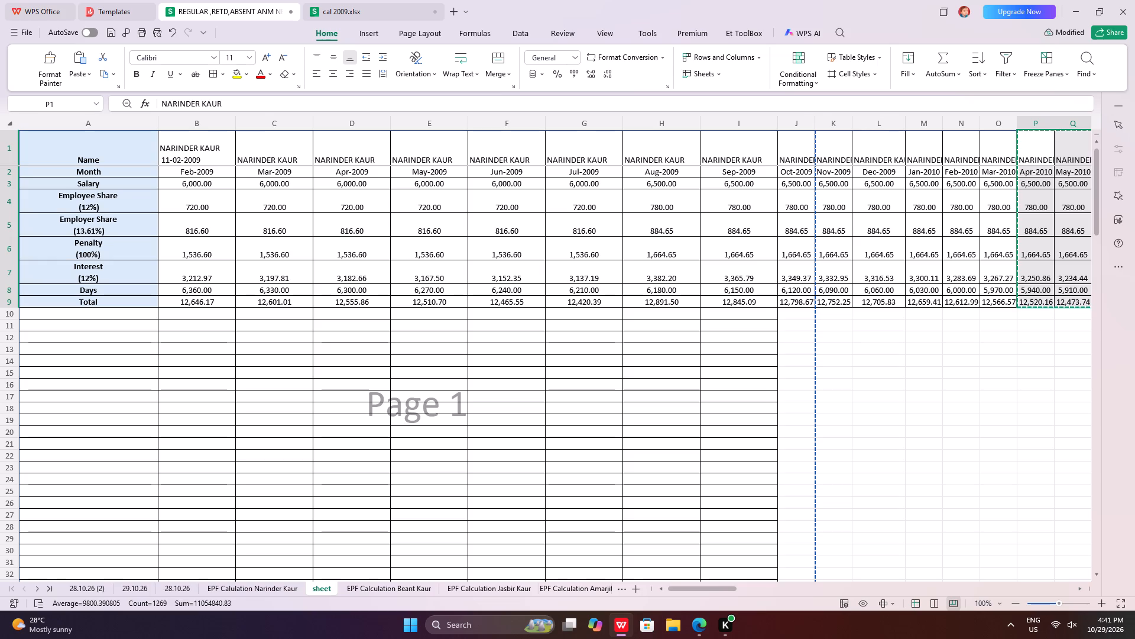
left_click(192, 338)
right_click(192, 338)
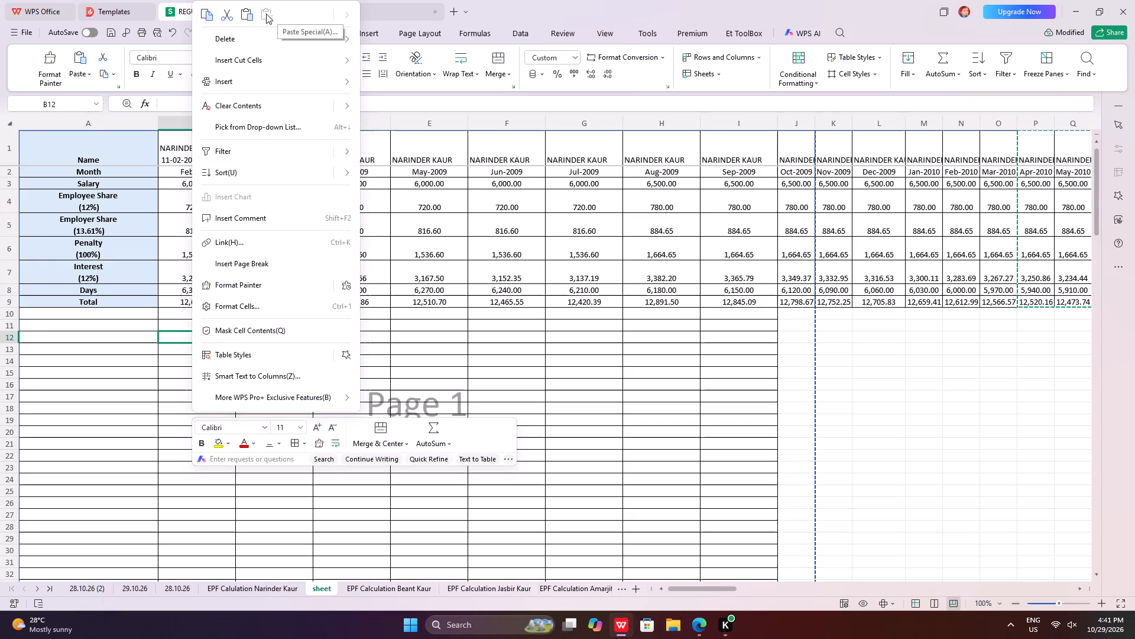
left_click(266, 14)
triple_click(266, 14)
left_click(266, 14)
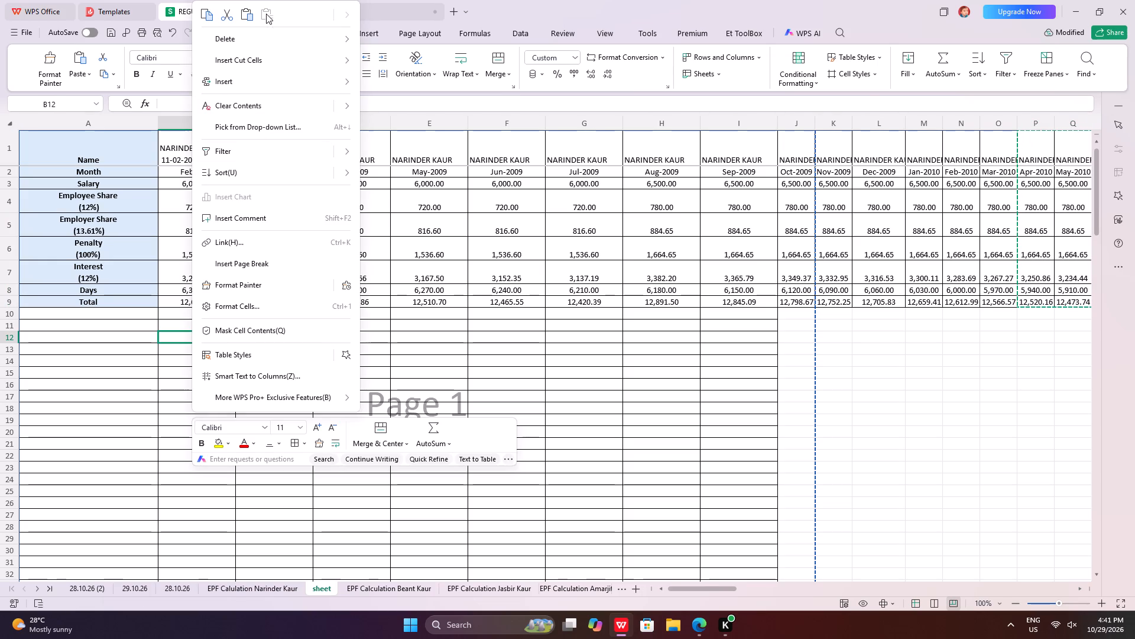
left_click(795, 312)
left_click_drag(837, 150, 837, 191)
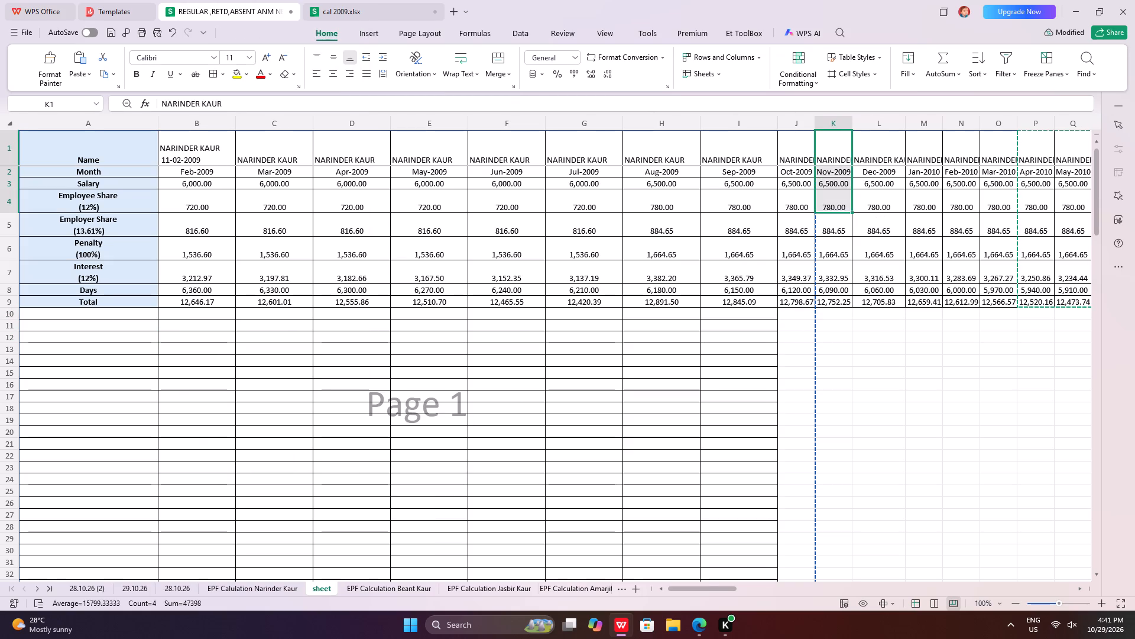
right_click(190, 333)
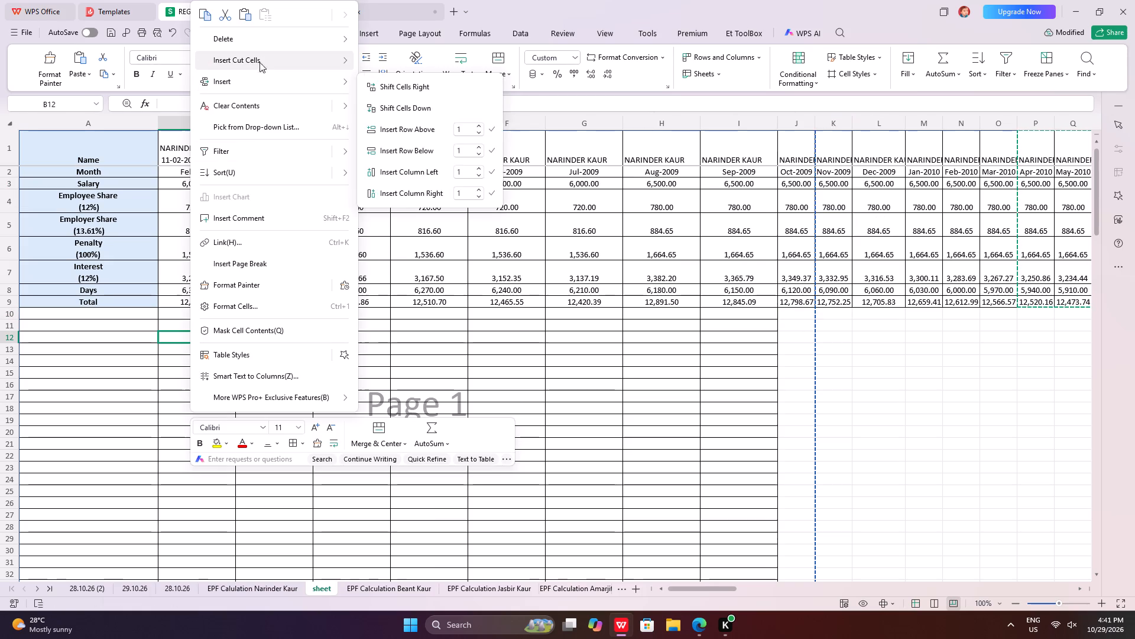
left_click(265, 59)
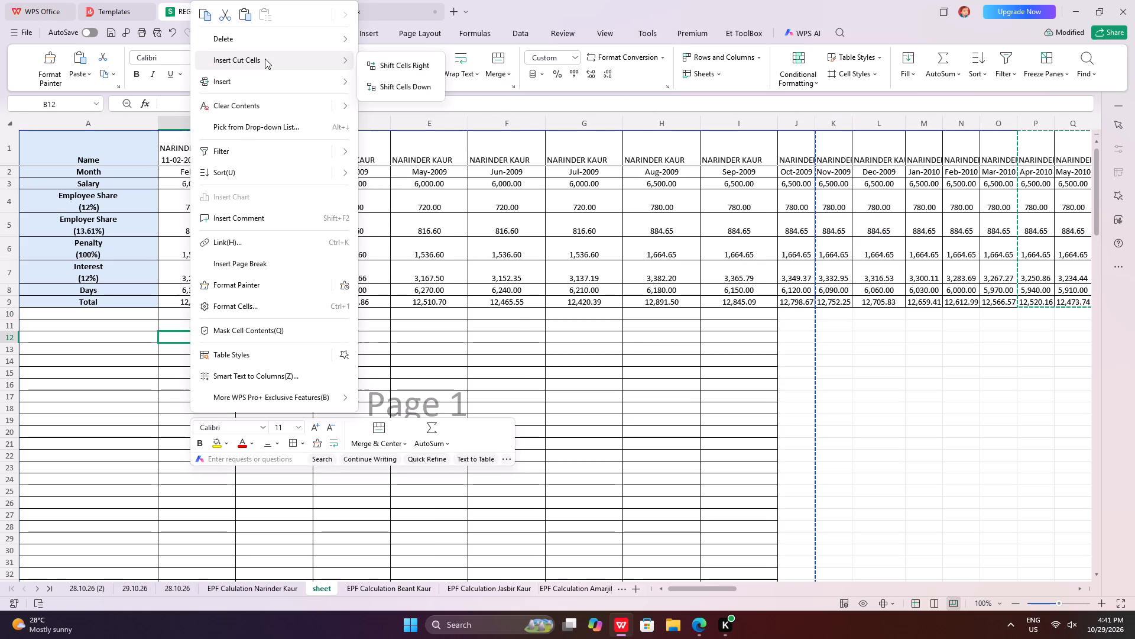
double_click(265, 59)
left_click(401, 66)
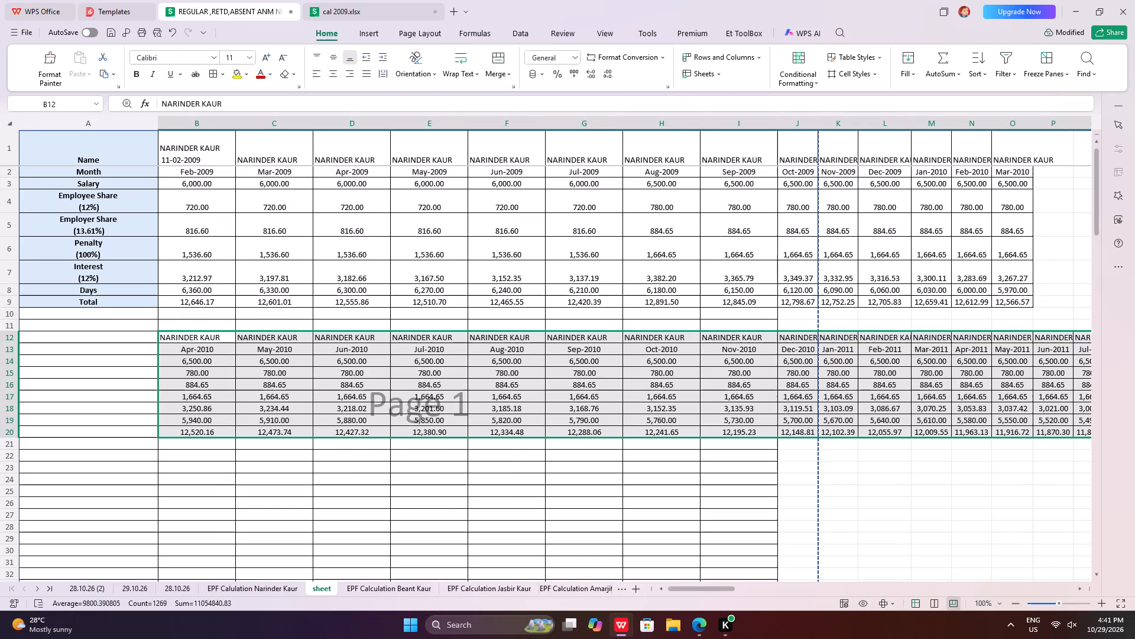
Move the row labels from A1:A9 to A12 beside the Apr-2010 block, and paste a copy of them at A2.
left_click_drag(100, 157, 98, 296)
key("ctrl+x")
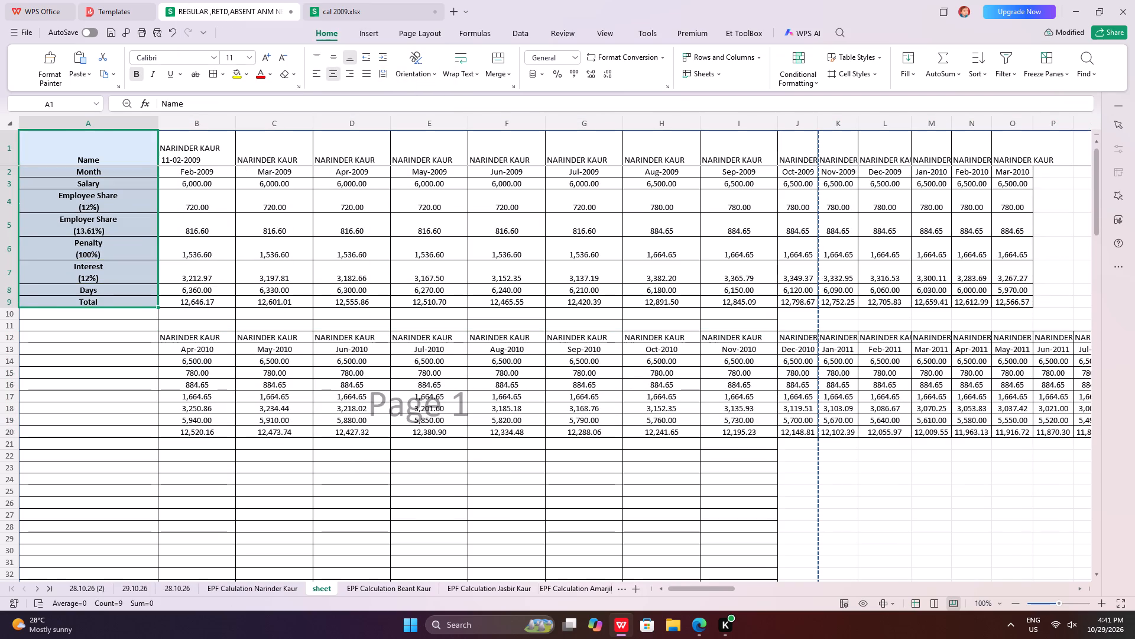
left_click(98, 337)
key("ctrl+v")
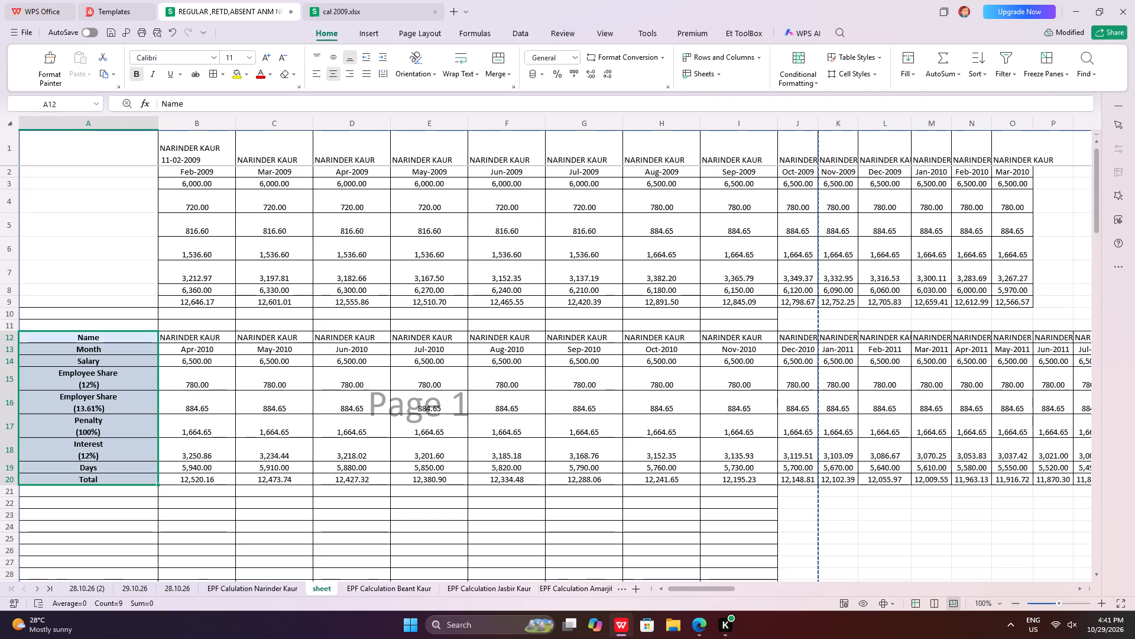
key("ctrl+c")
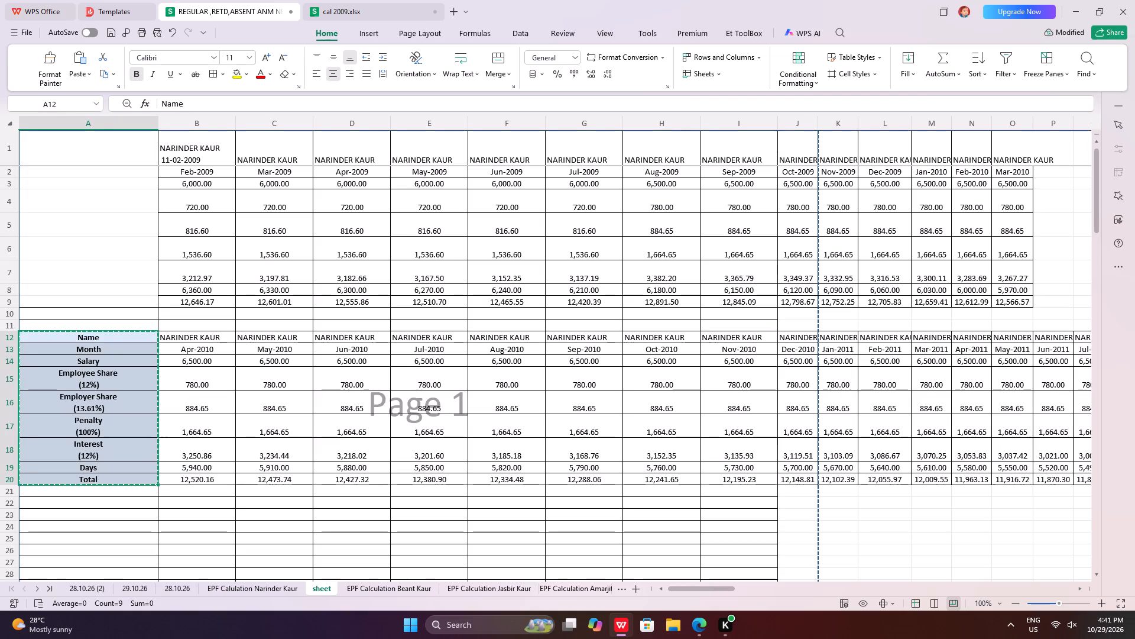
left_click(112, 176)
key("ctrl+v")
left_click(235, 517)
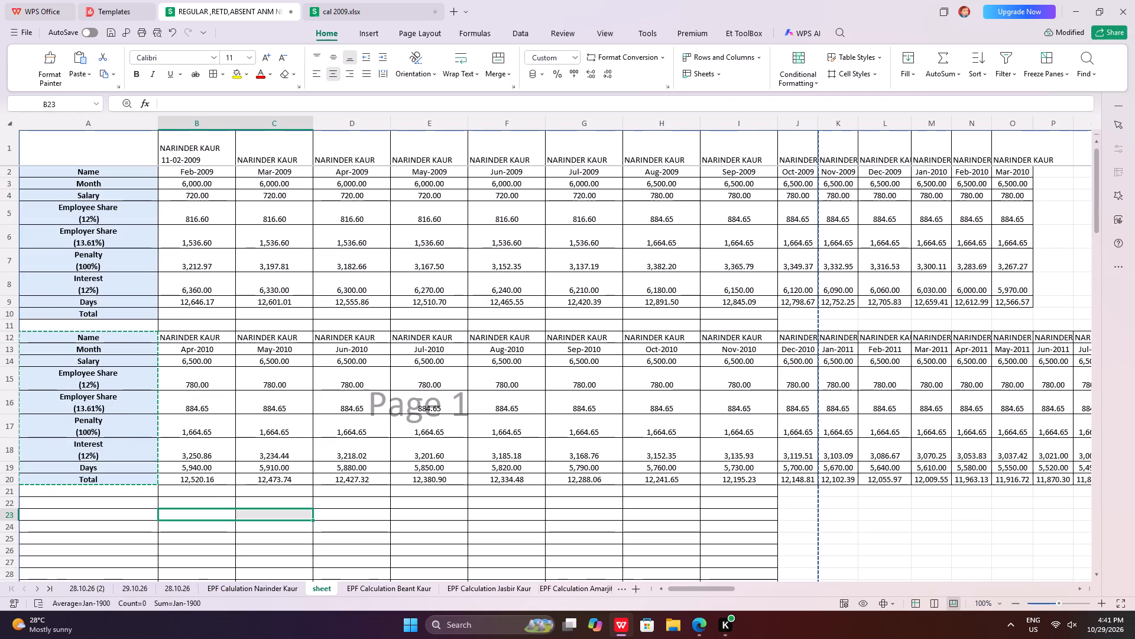
Compare the financial-year block layout in cal 2009.xlsx with the two labelled blocks in the regular/retired staff workbook.
left_click(348, 4)
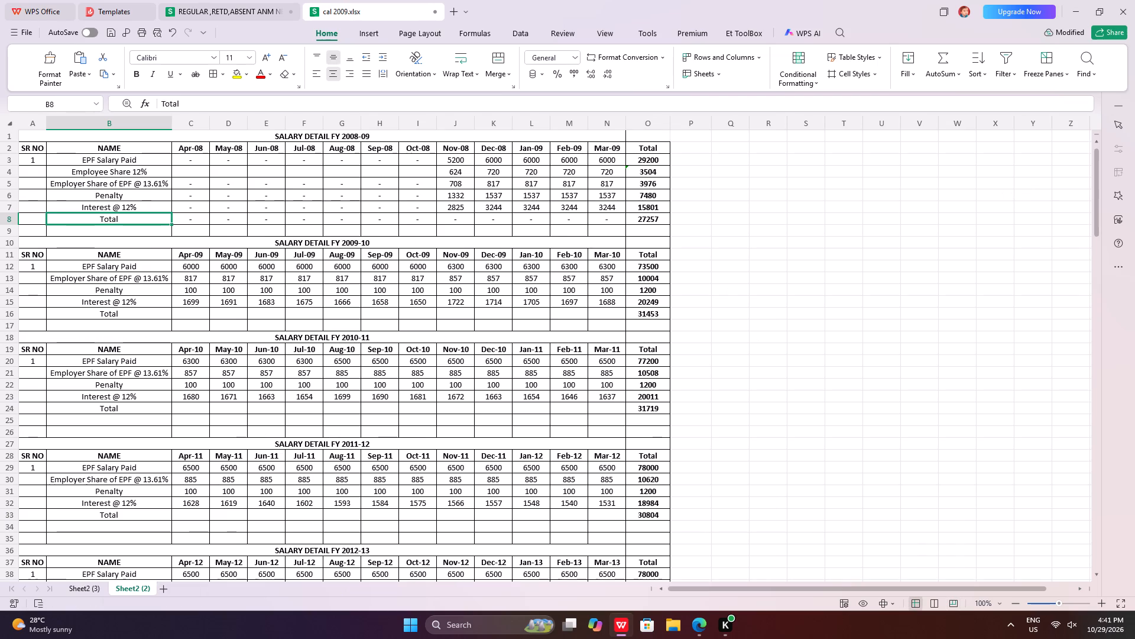
scroll(239, 369, "down", 13)
scroll(246, 377, "up", 16)
scroll(250, 363, "up", 8)
left_click(382, 5)
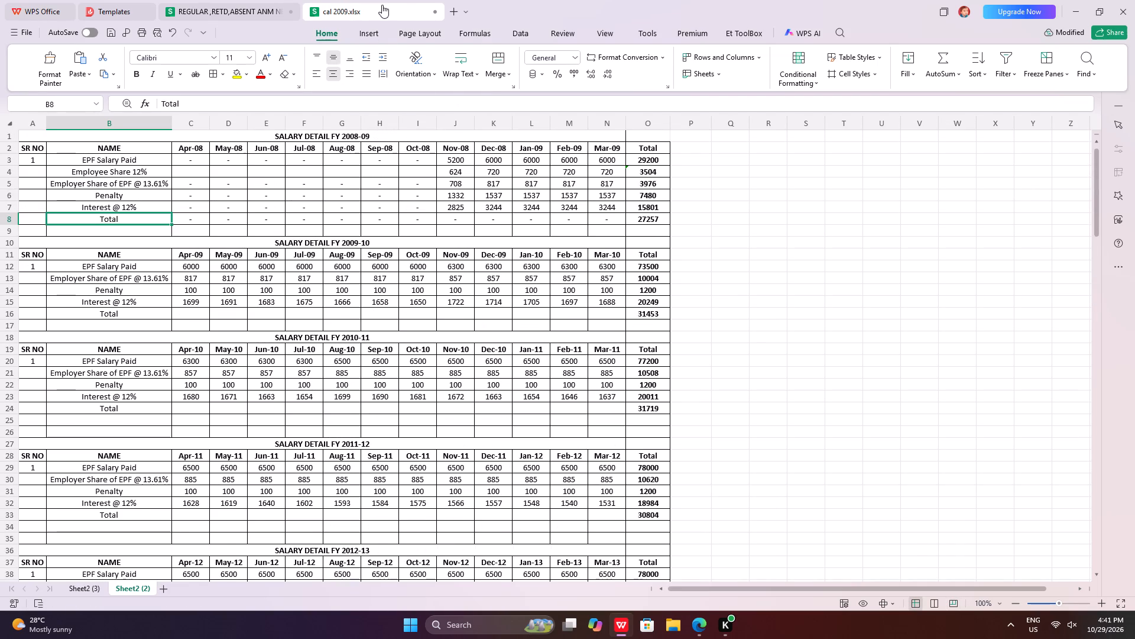
left_click(257, 3)
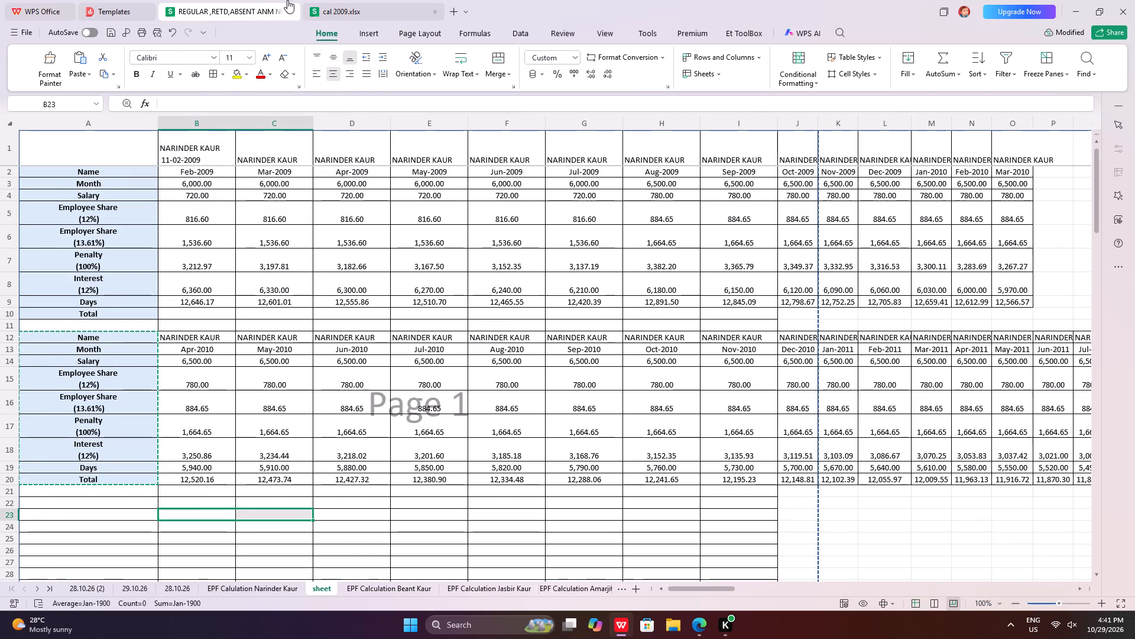
left_click(335, 3)
left_click(268, 0)
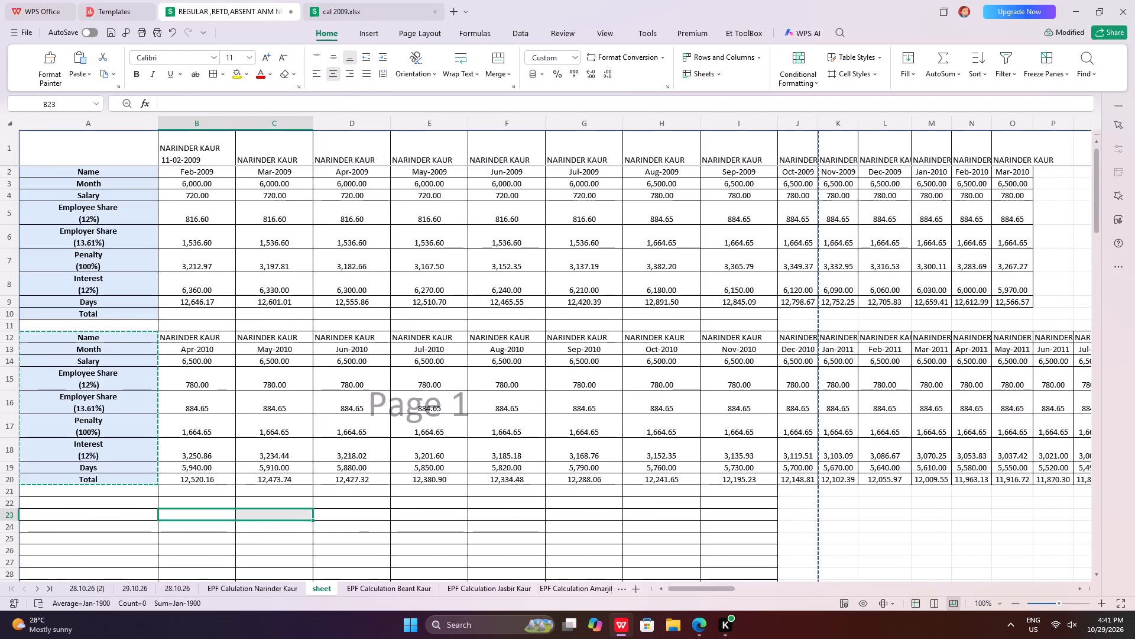
scroll(356, 396, "down", 4)
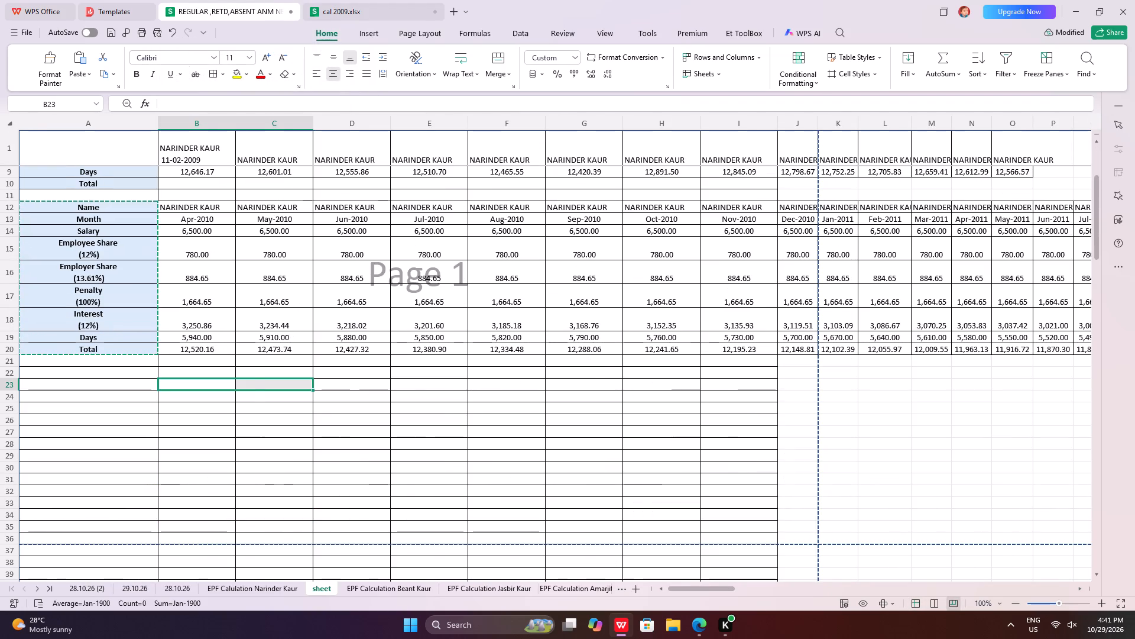
scroll(663, 399, "up", 4)
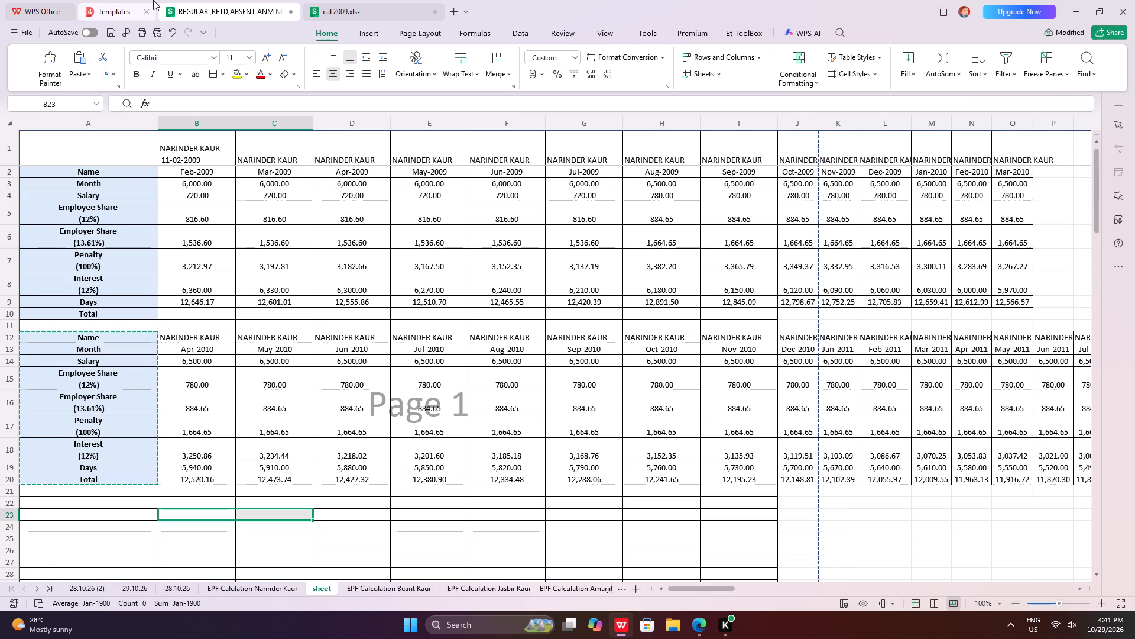
left_click(359, 7)
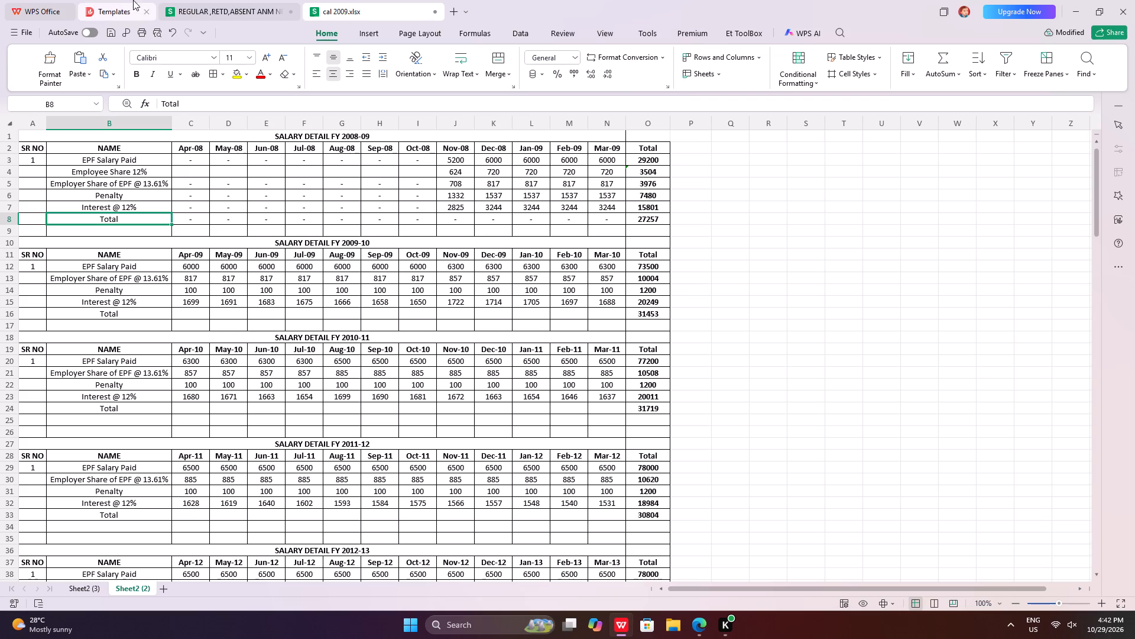
left_click(270, 0)
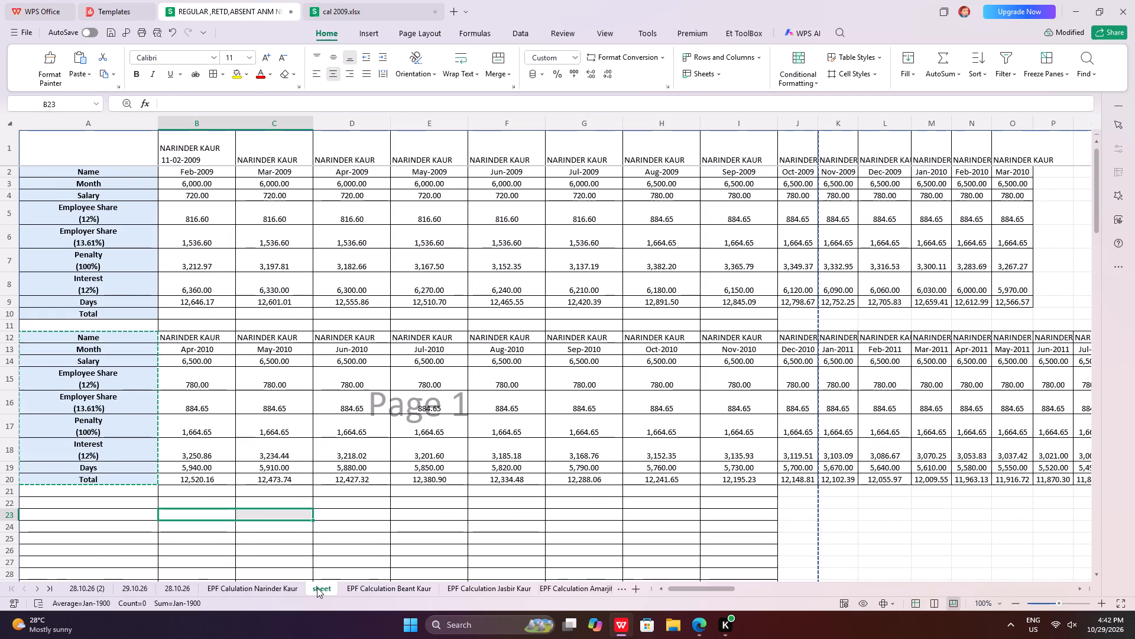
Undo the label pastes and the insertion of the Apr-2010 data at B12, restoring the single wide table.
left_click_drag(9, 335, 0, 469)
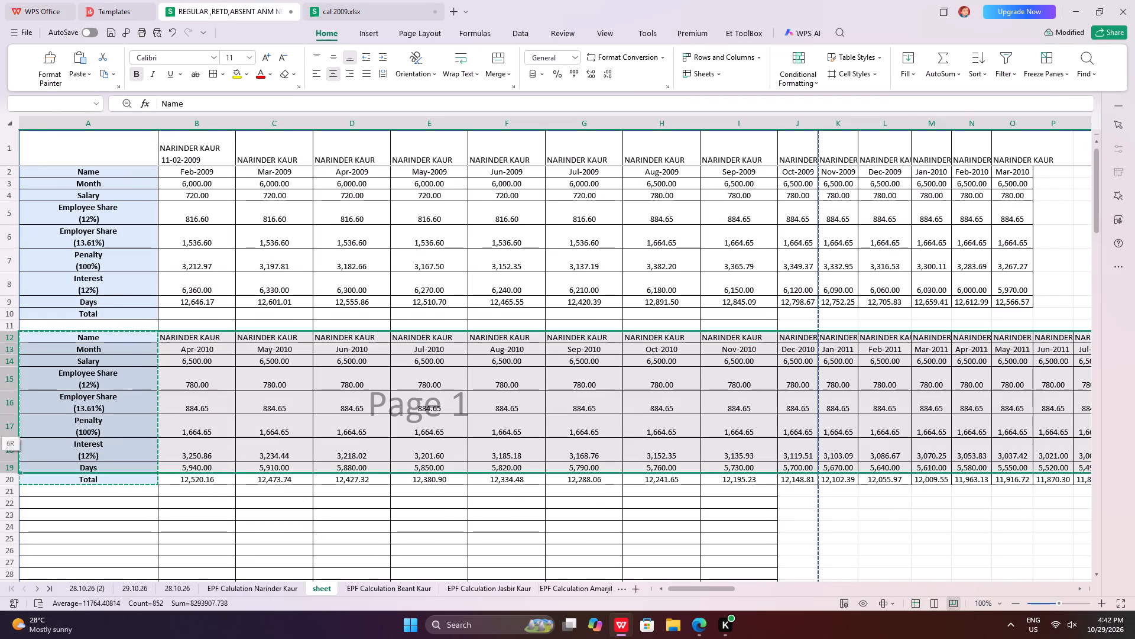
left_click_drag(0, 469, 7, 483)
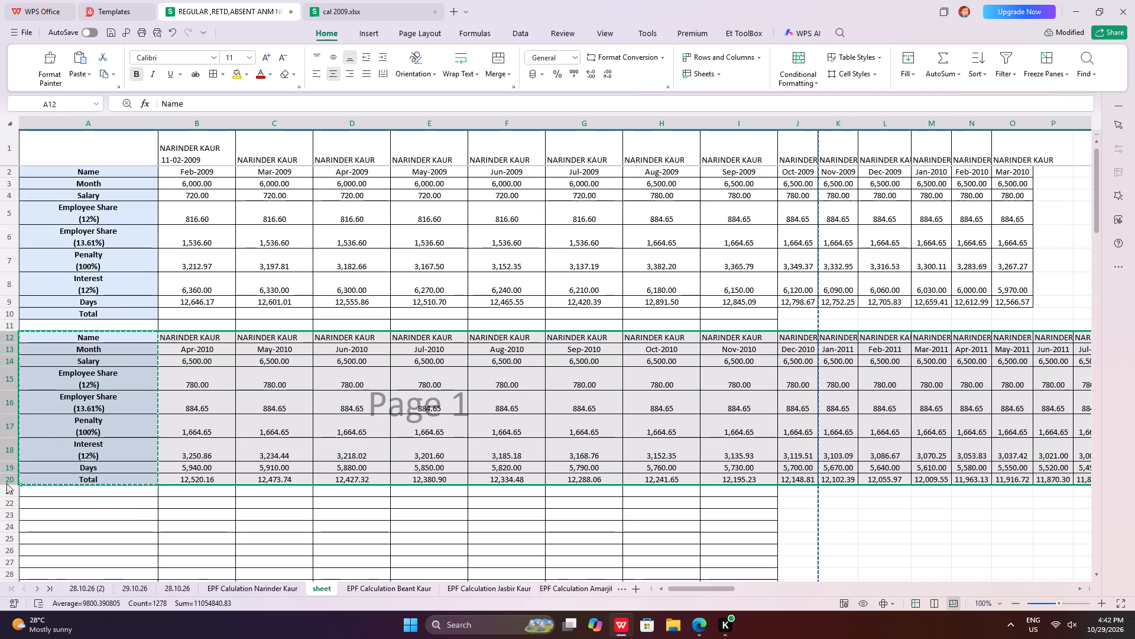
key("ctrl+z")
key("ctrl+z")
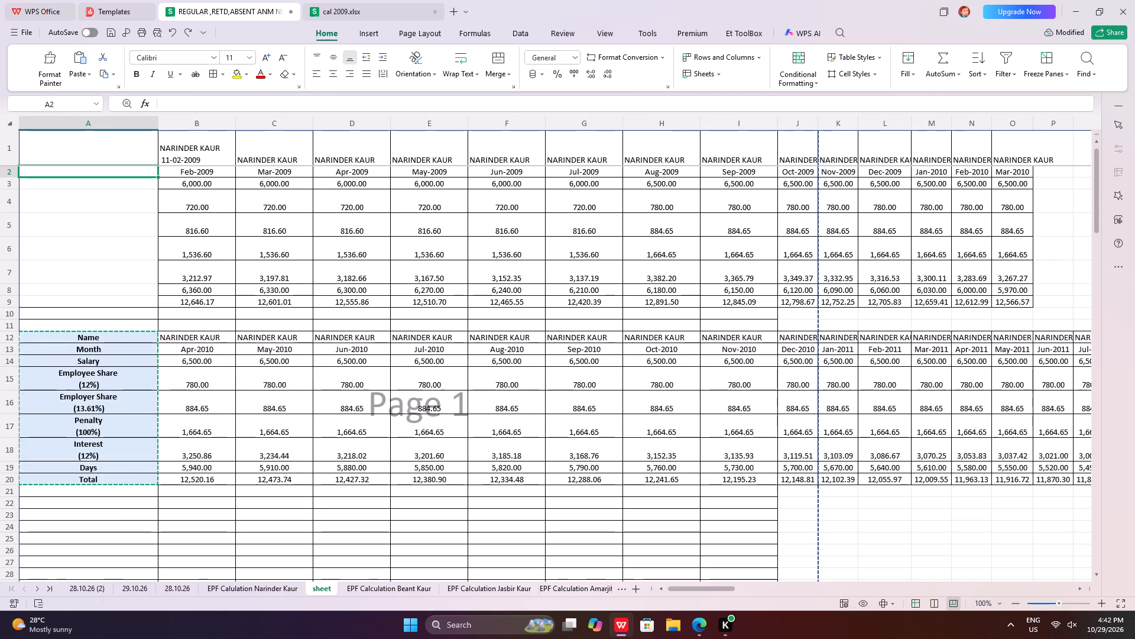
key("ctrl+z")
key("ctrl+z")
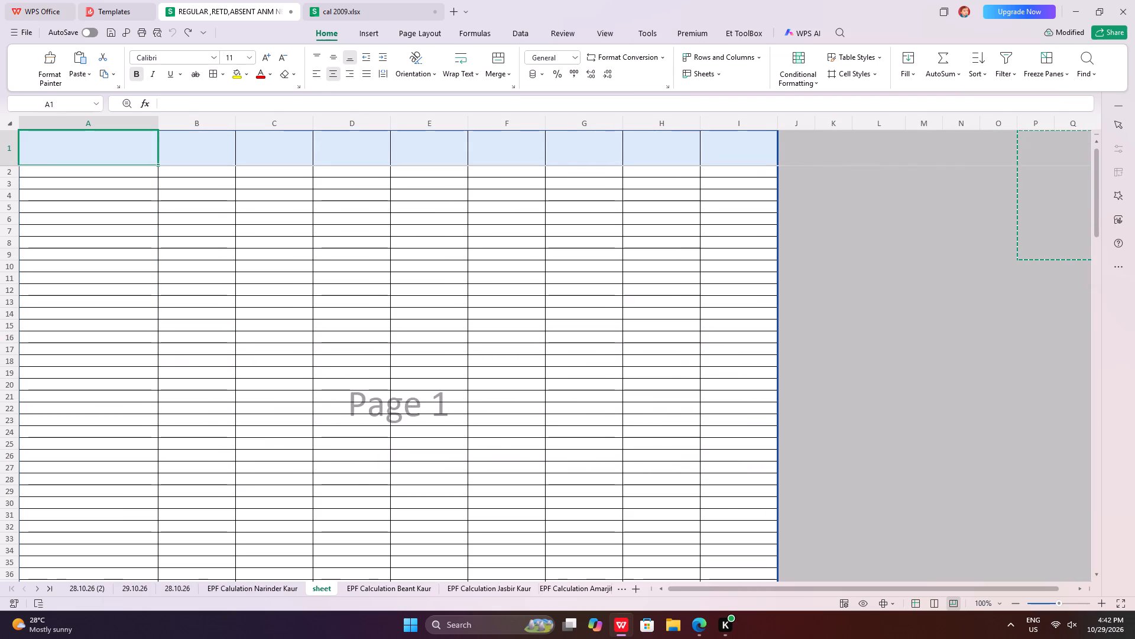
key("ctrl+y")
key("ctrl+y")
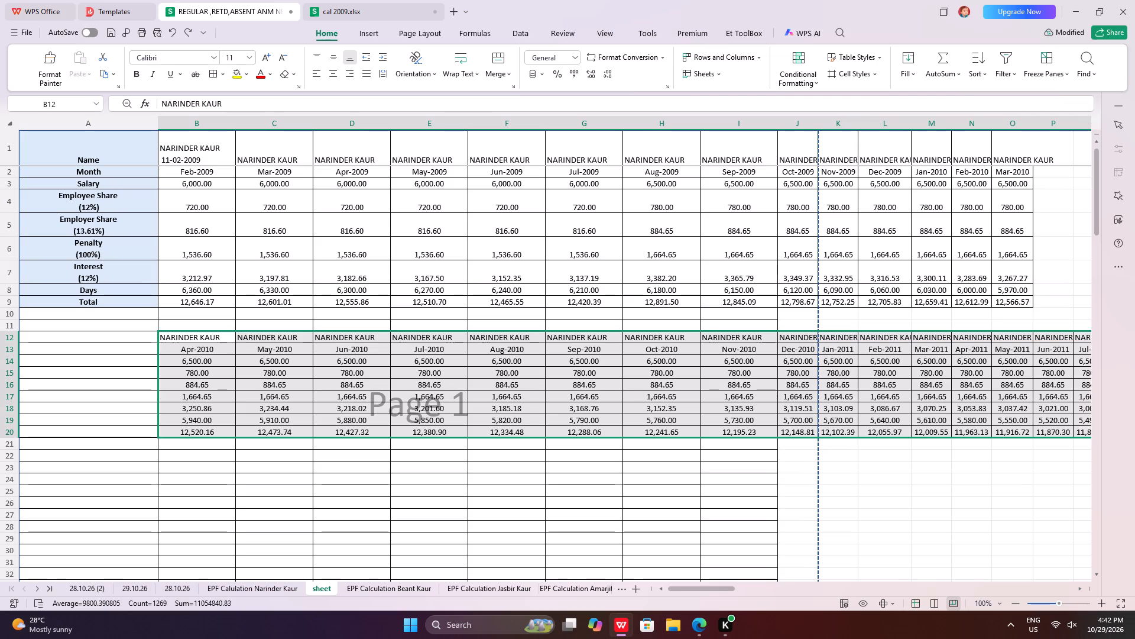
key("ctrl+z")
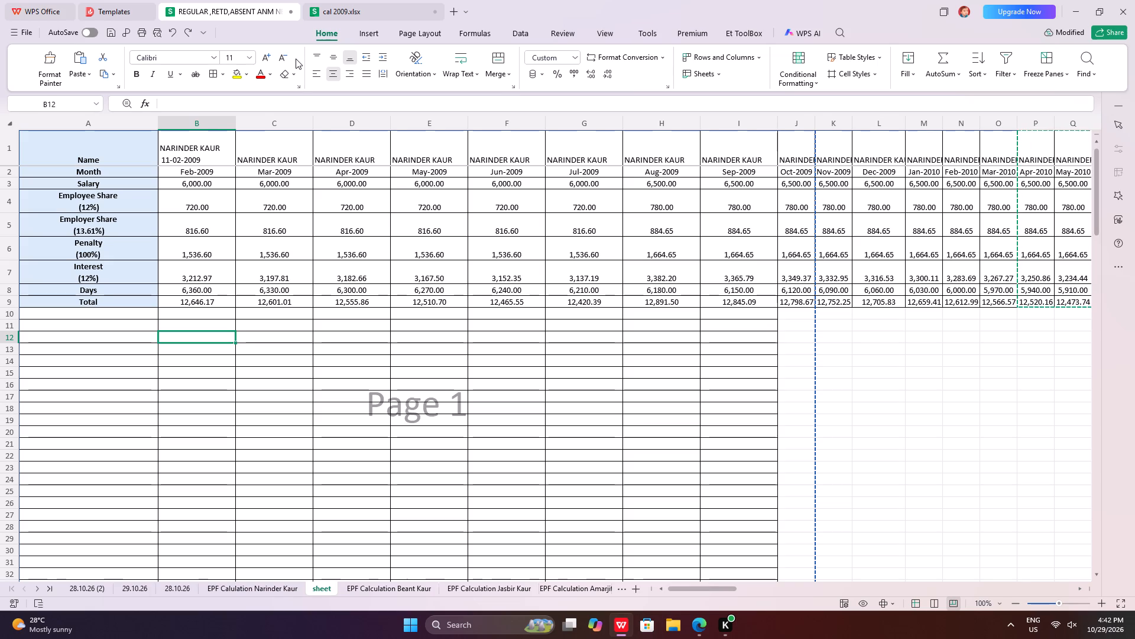
Copy the sheet named "sheet" into a new workbook, leaving the original in the staff workbook.
left_click(689, 346)
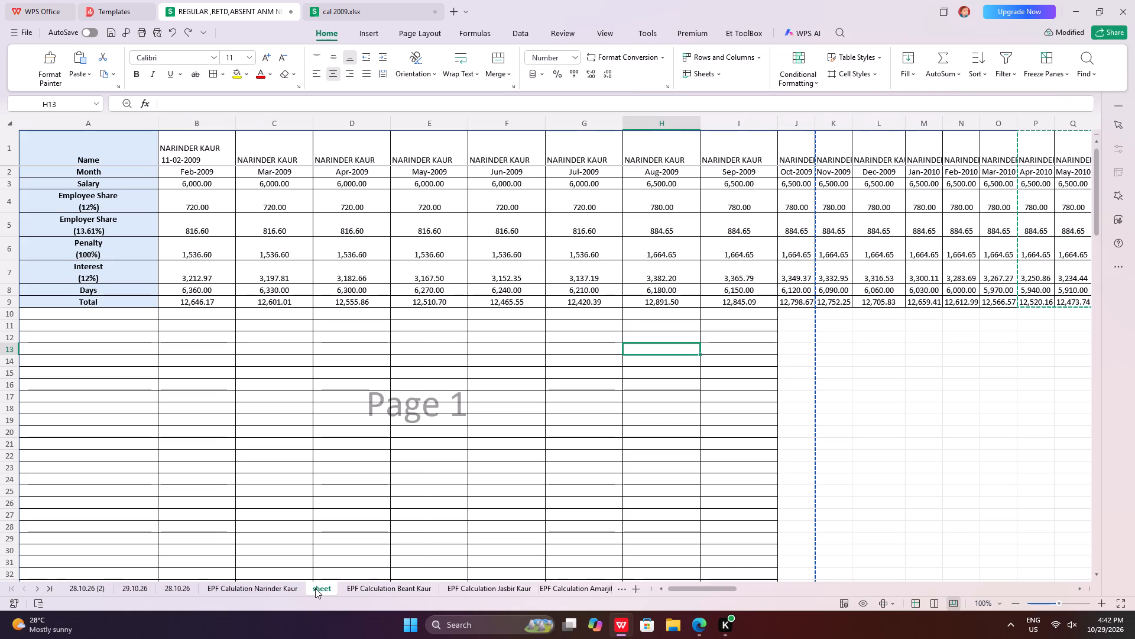
right_click(315, 588)
left_click(349, 353)
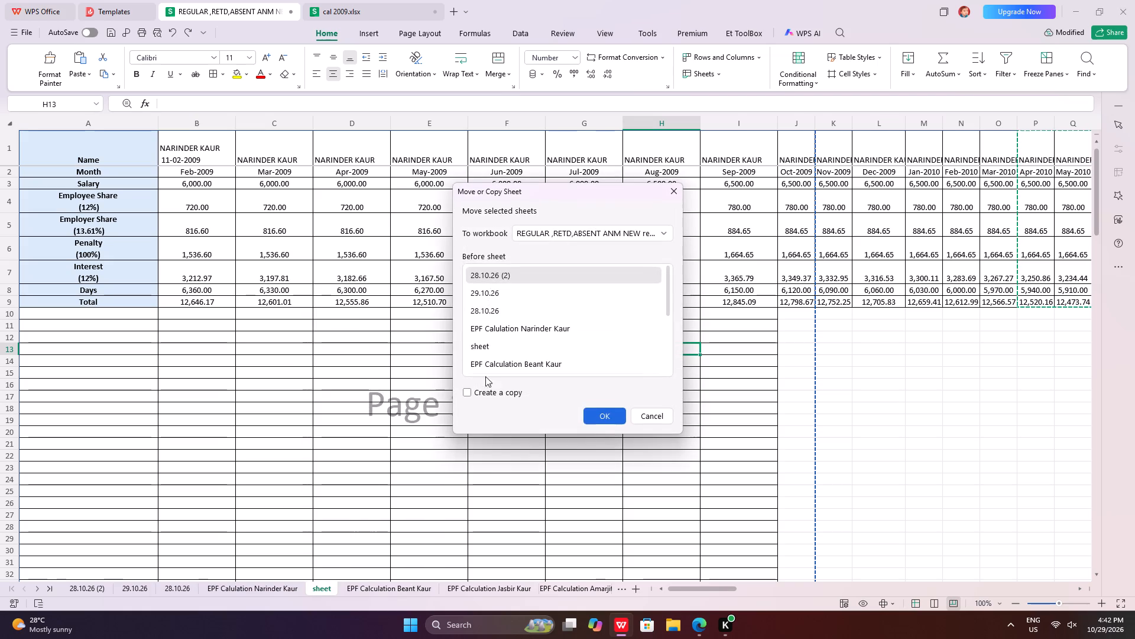
left_click(488, 392)
left_click(525, 235)
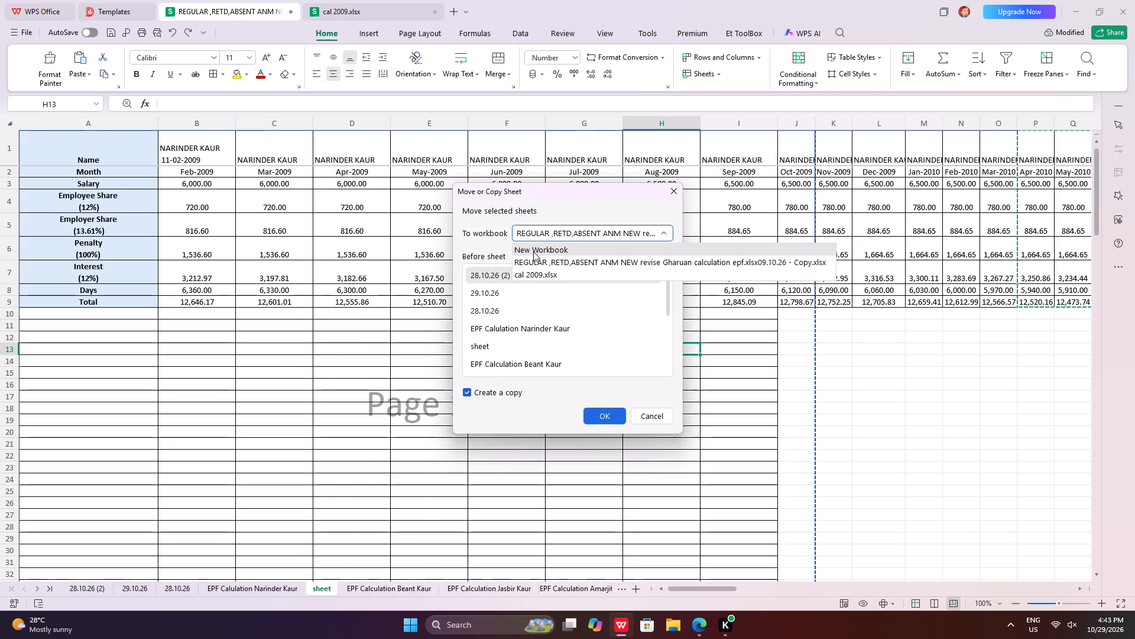
left_click(533, 251)
left_click(608, 414)
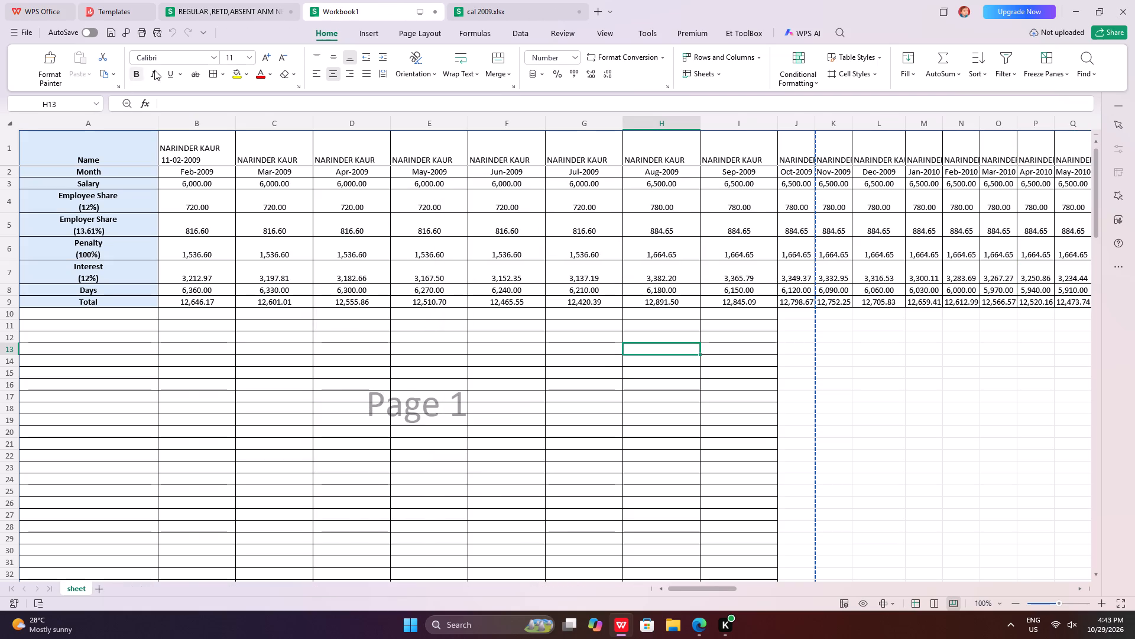
Save the new workbook to the Desktop as narinderjit in xlsx format and close it.
left_click(222, 3)
left_click(325, 1)
left_click(17, 40)
left_click(18, 31)
left_click(69, 133)
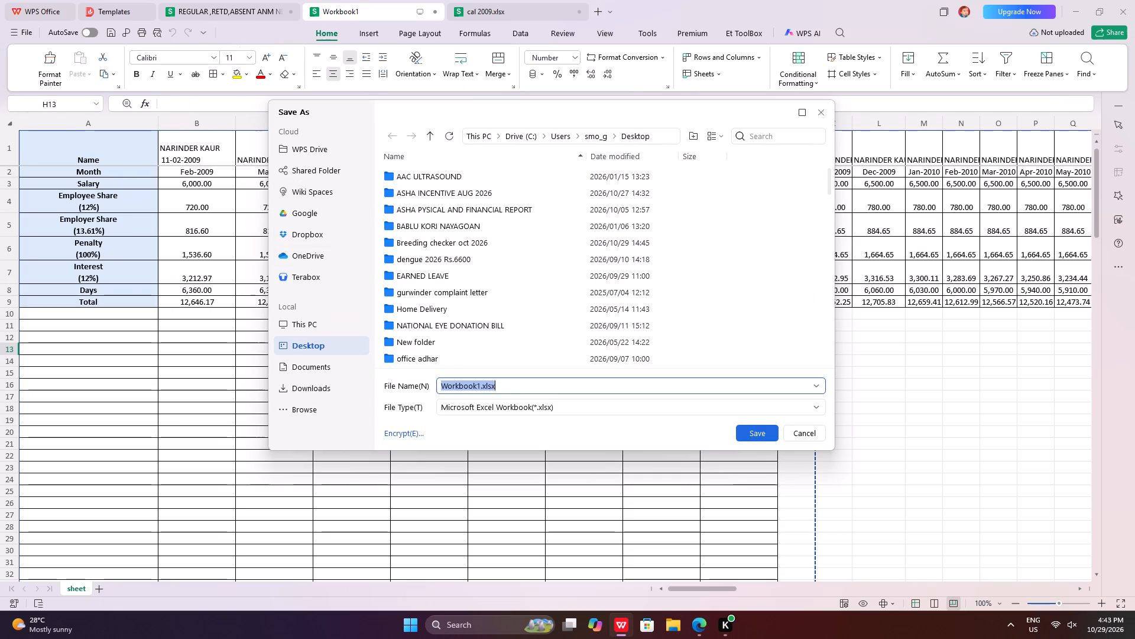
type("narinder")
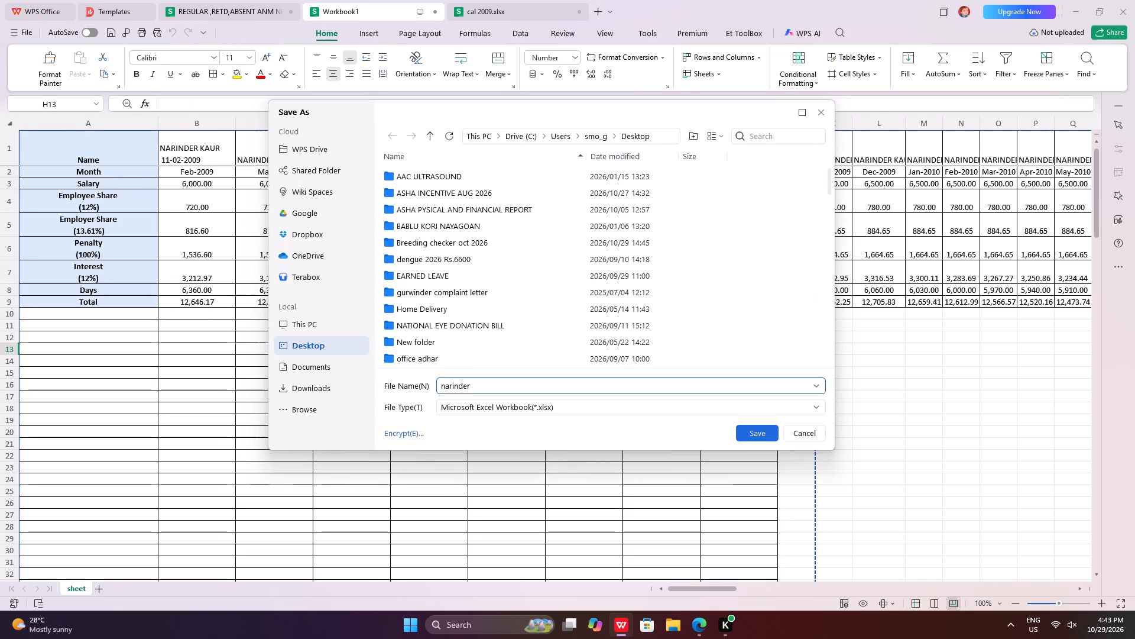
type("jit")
left_click(751, 434)
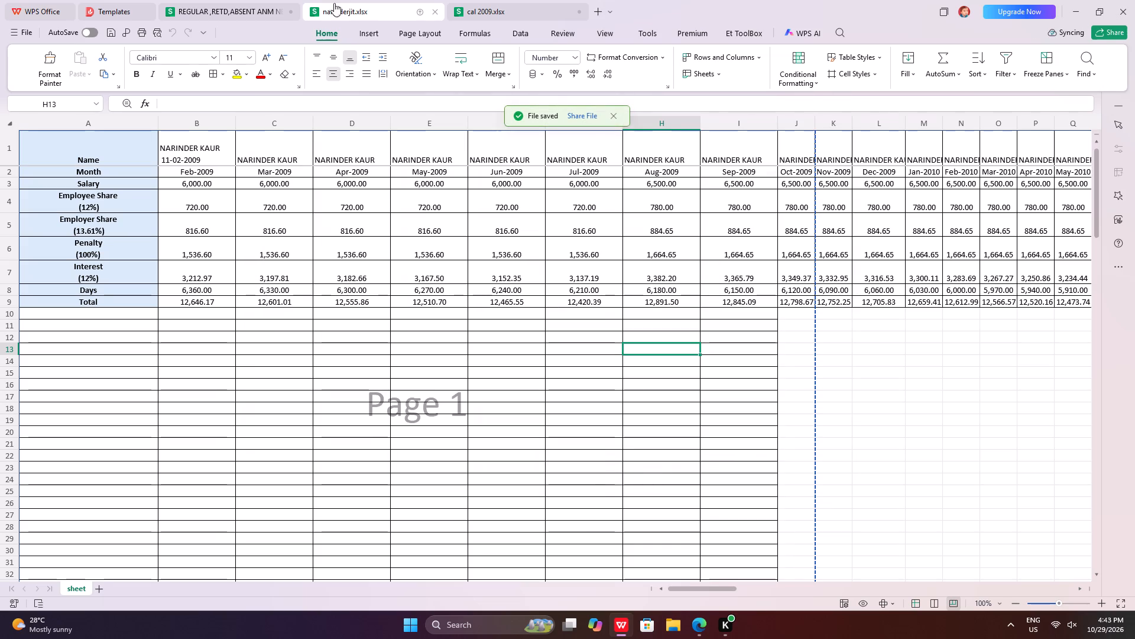
left_click(437, 8)
Save cal 2009.xlsx to the Desktop under its existing name.
left_click(370, 14)
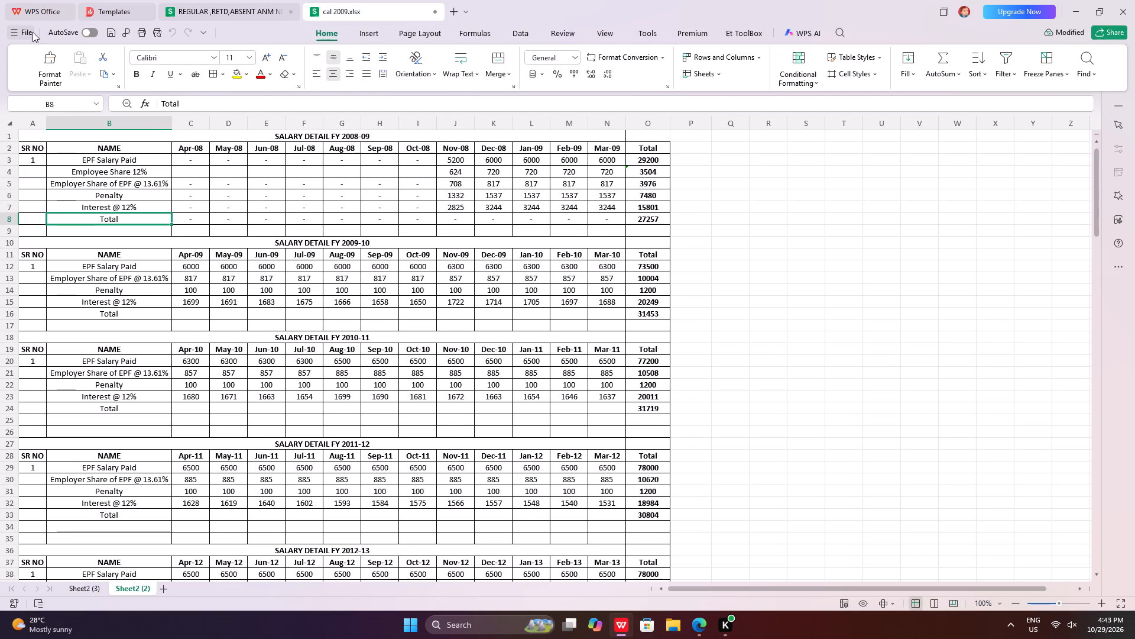
left_click(33, 32)
left_click(68, 140)
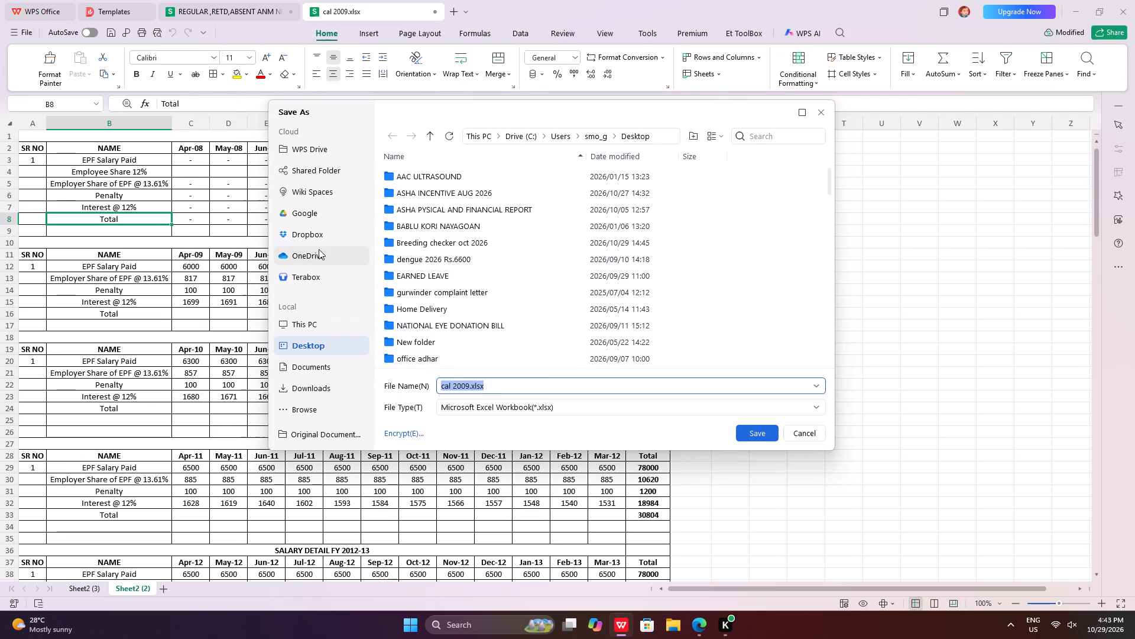
left_click(299, 340)
left_click(748, 425)
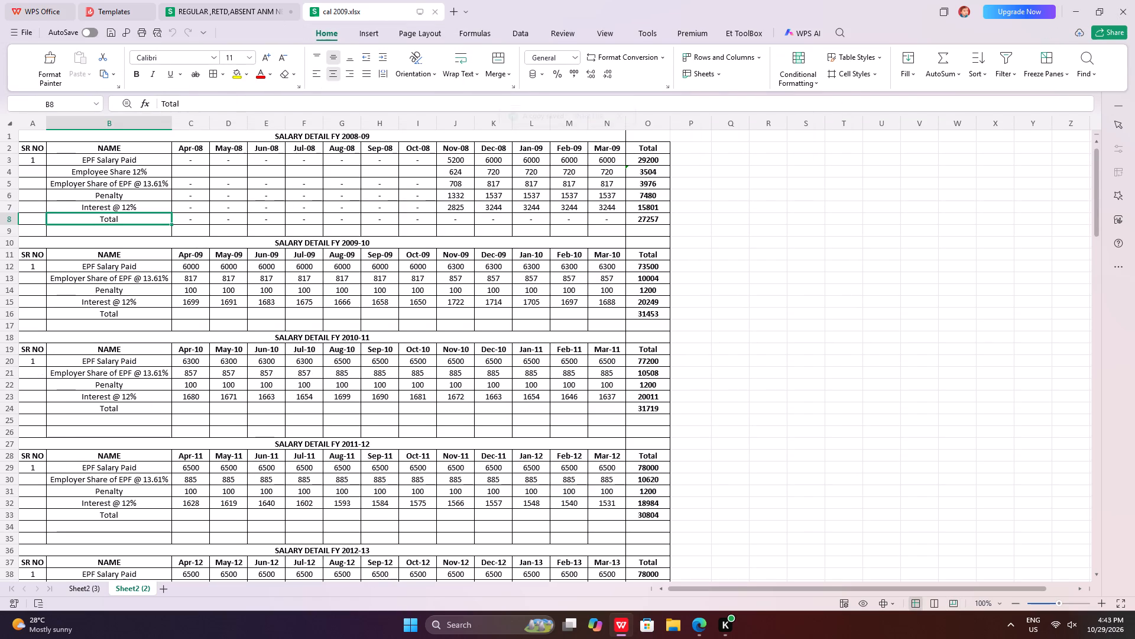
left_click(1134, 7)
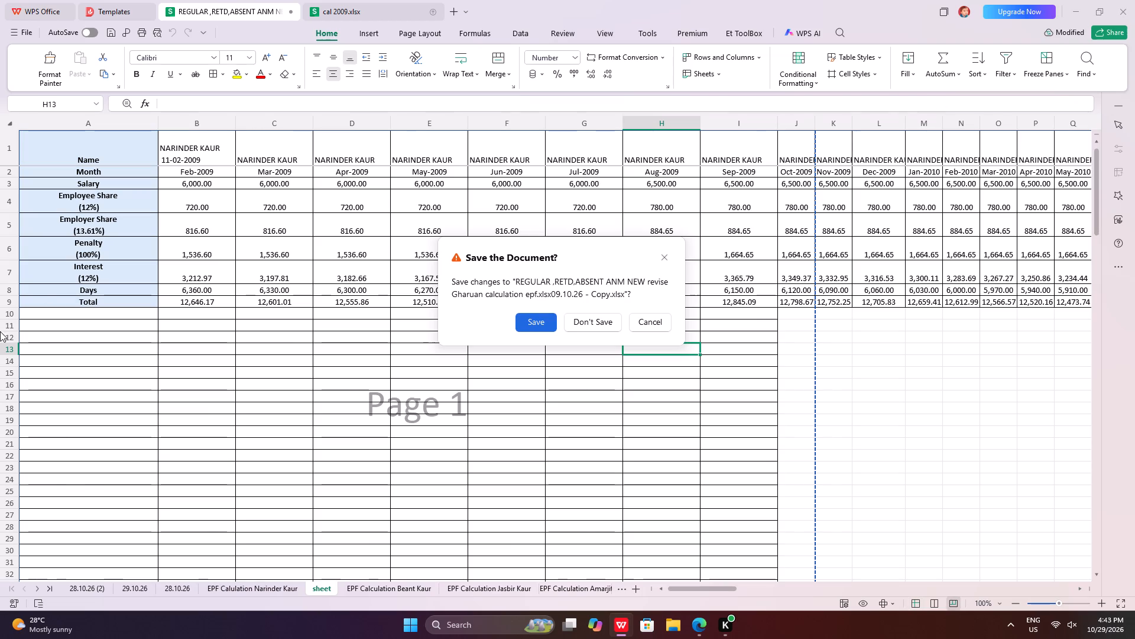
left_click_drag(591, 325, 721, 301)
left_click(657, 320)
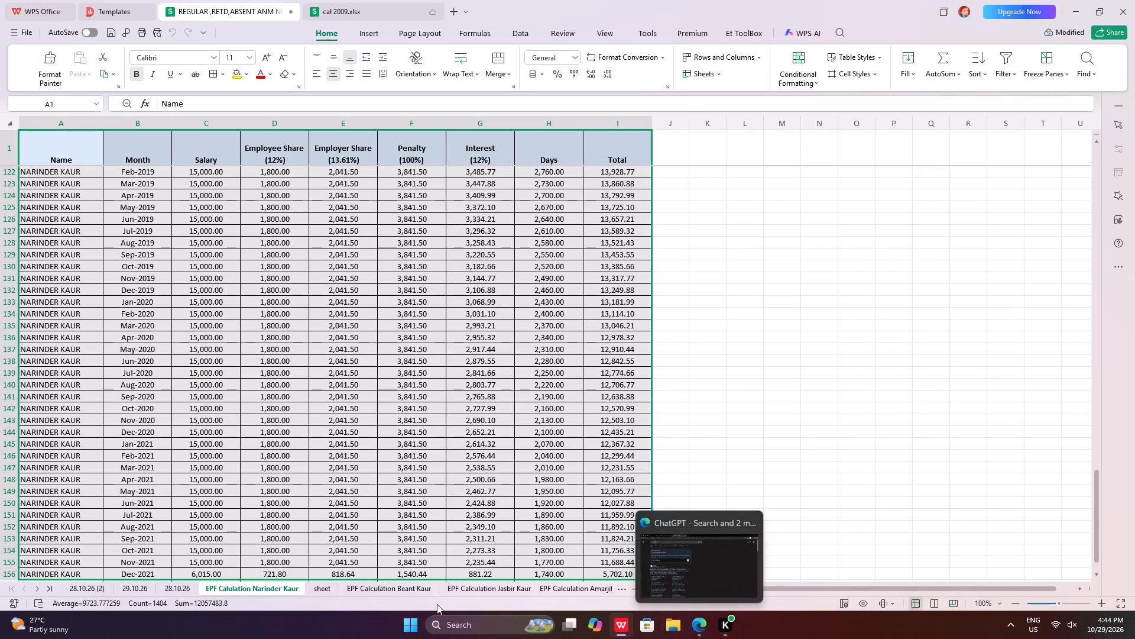
Create a copy of Jasbir's EPF Calculation sheet within the staff workbook.
left_click(509, 590)
right_click(509, 590)
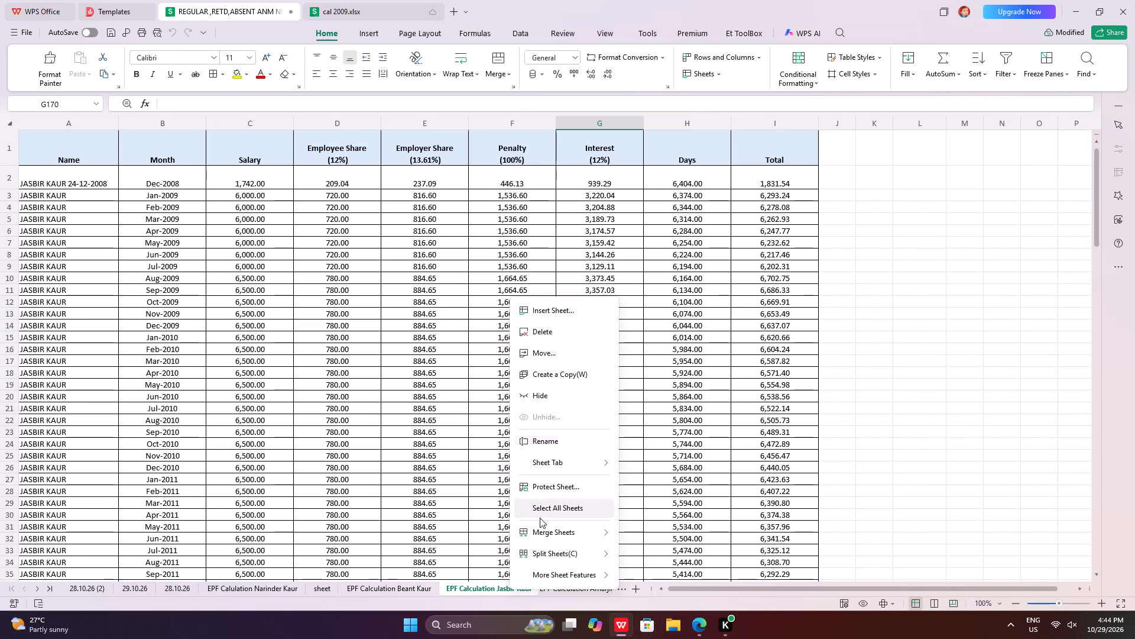
right_click(523, 592)
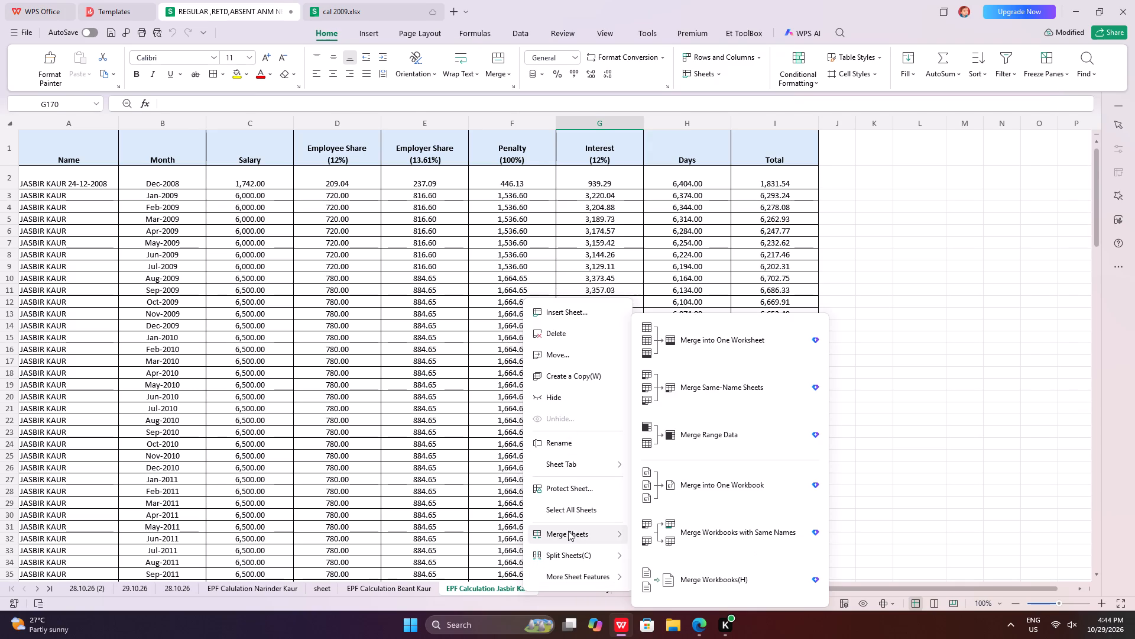
right_click(494, 588)
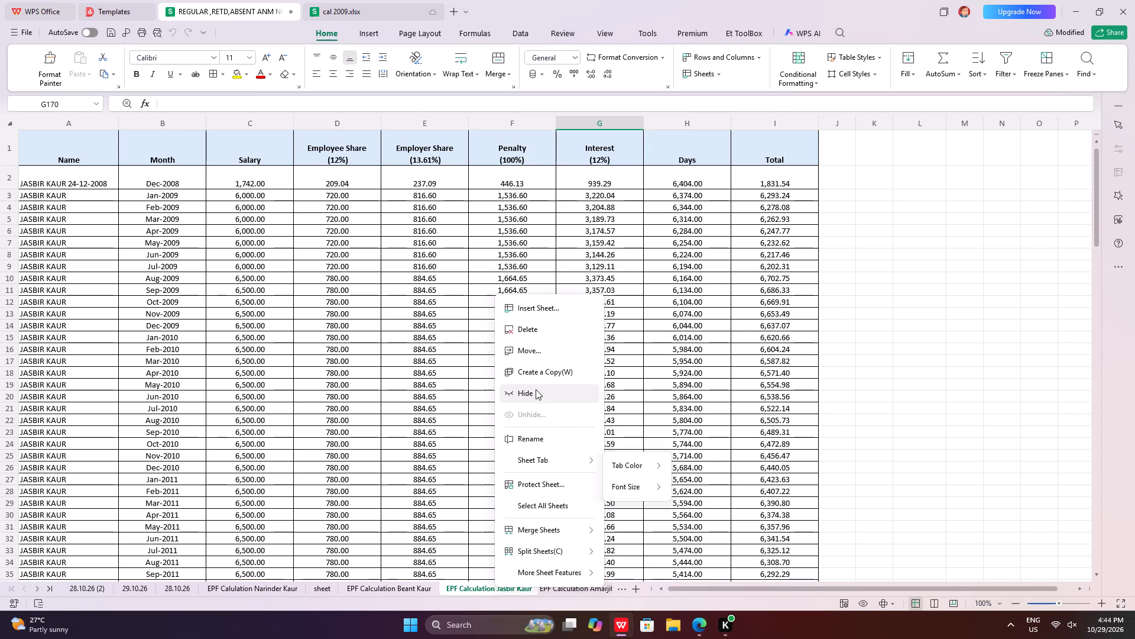
left_click(543, 376)
left_click(526, 589)
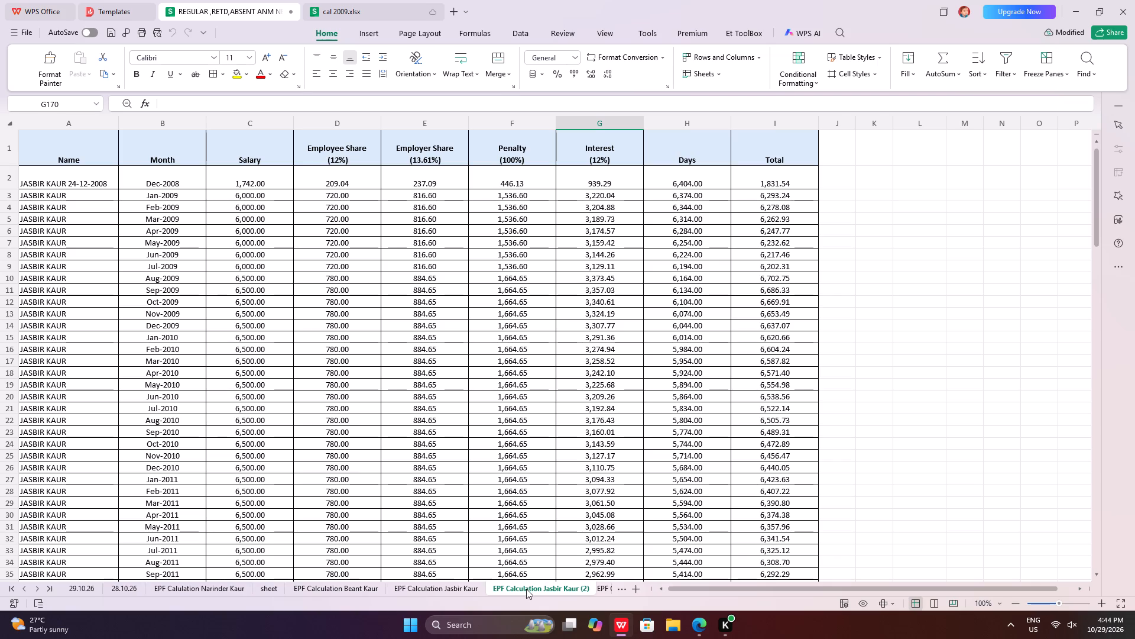
Clear all cell contents from the copied EPF Calculation sheet, header row included, keeping its formatting.
left_click(5, 146)
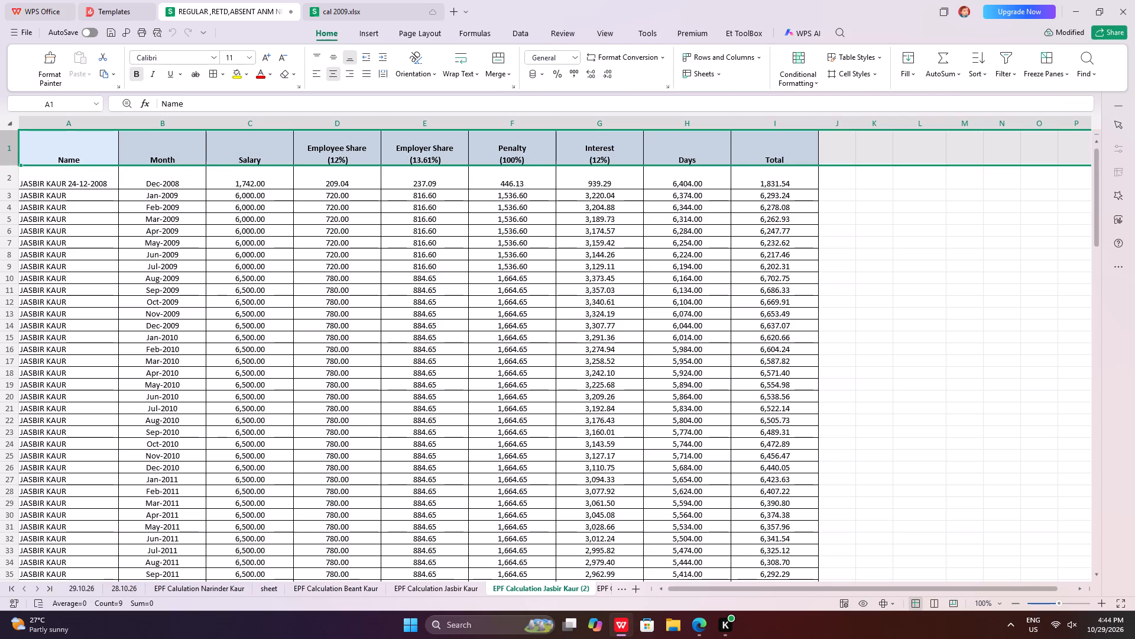
key("Delete")
left_click_drag(193, 298, 187, 292)
left_click(5, 121)
key("Delete")
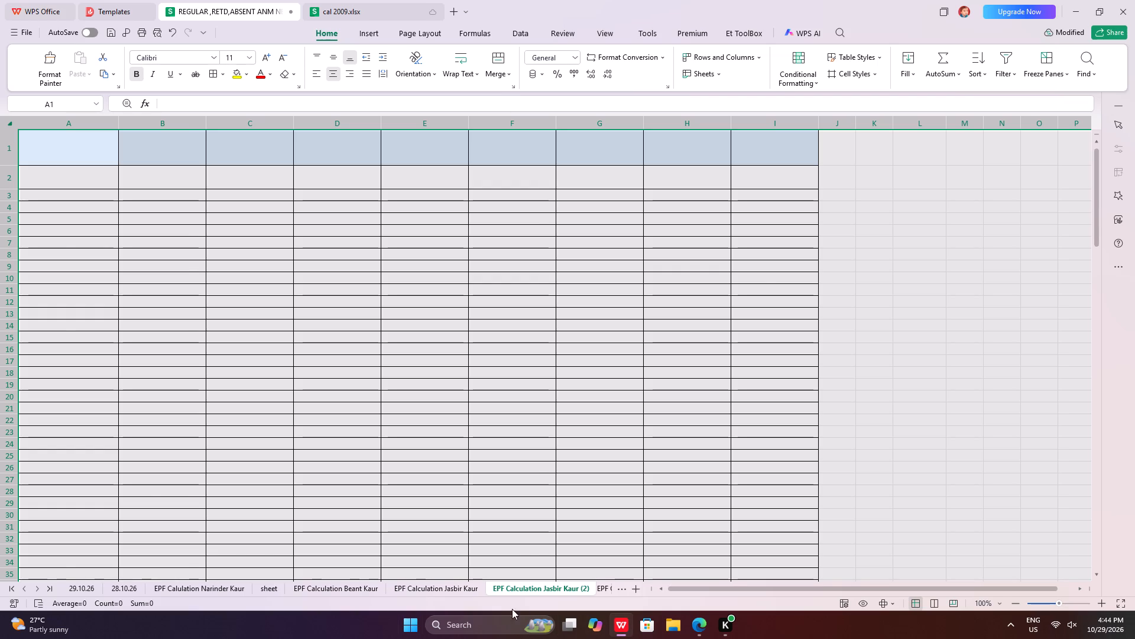
Copy A1:I157 of Jasbir's original sheet, without the grand total row, and paste it transposed at A1 of the cleared copy.
left_click(444, 590)
scroll(137, 232, "up", 4)
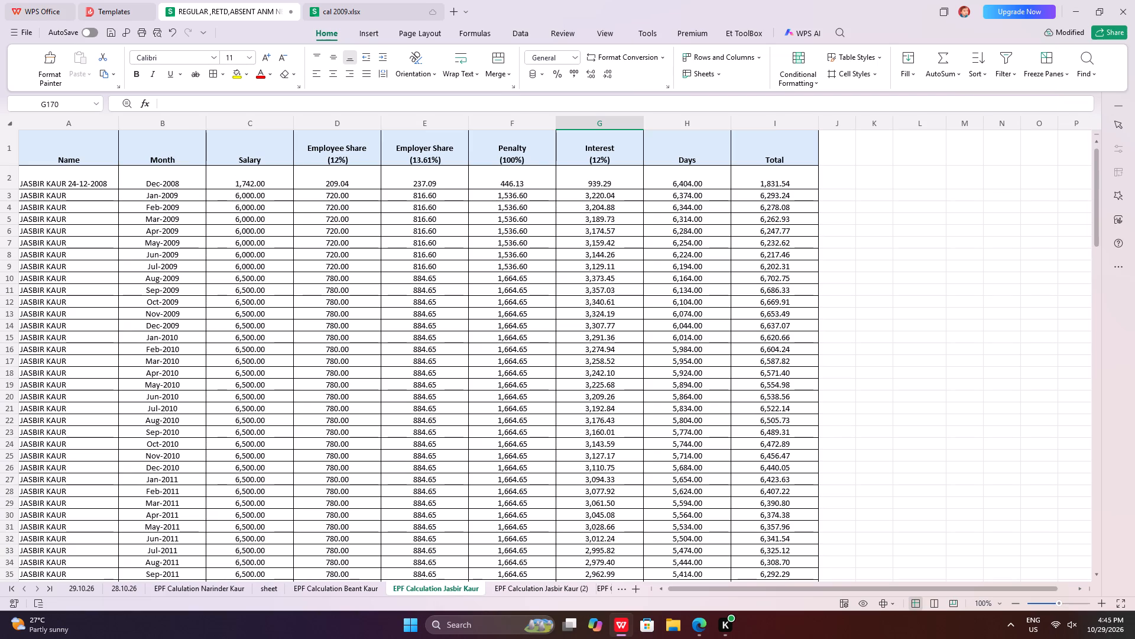
left_click_drag(27, 153, 809, 153)
key("ctrl+shift+Down")
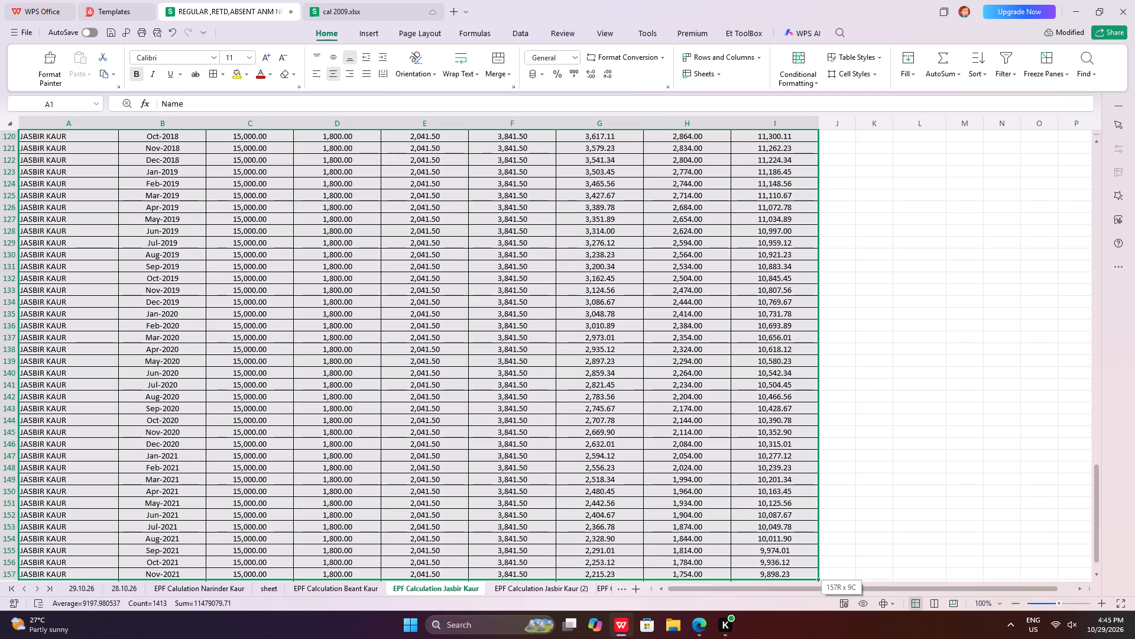
scroll(734, 143, "down", 3)
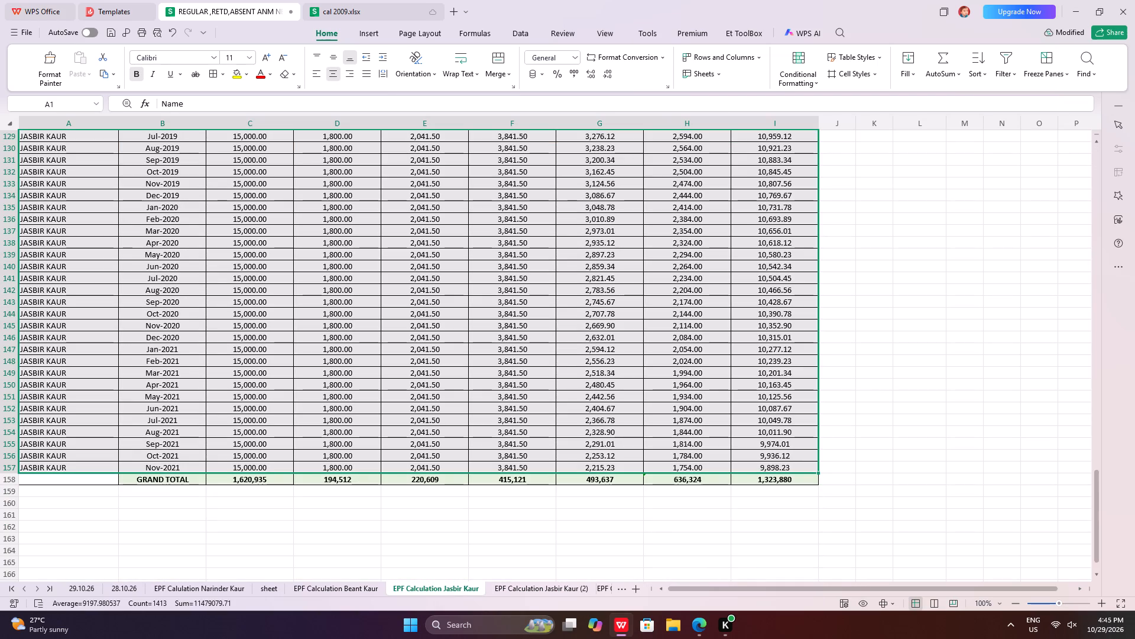
key("ctrl+c")
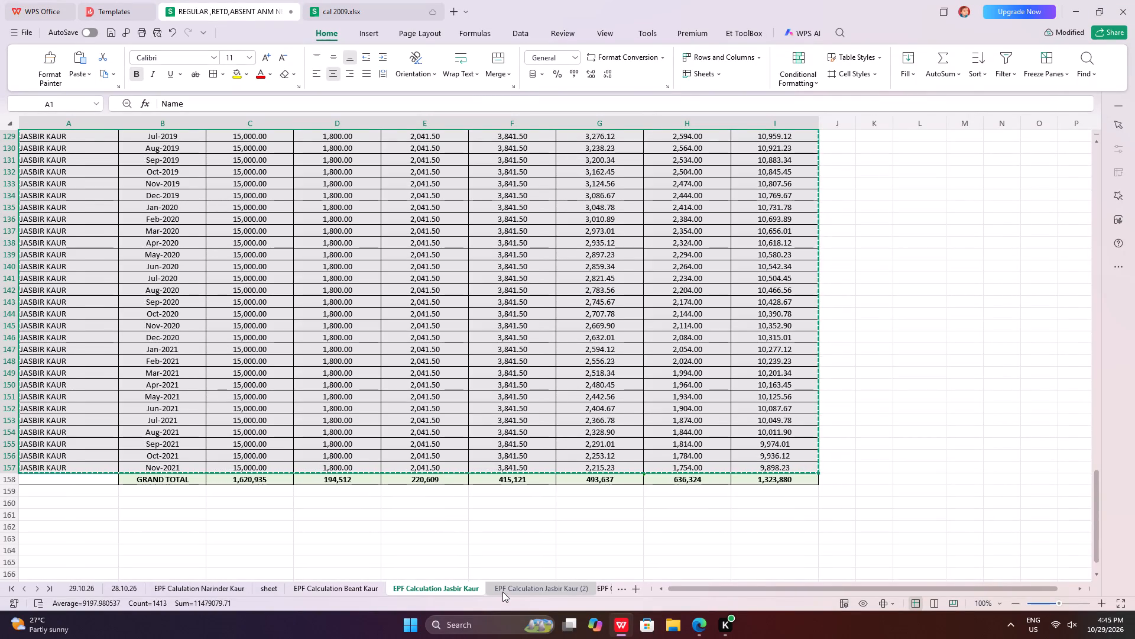
left_click(502, 592)
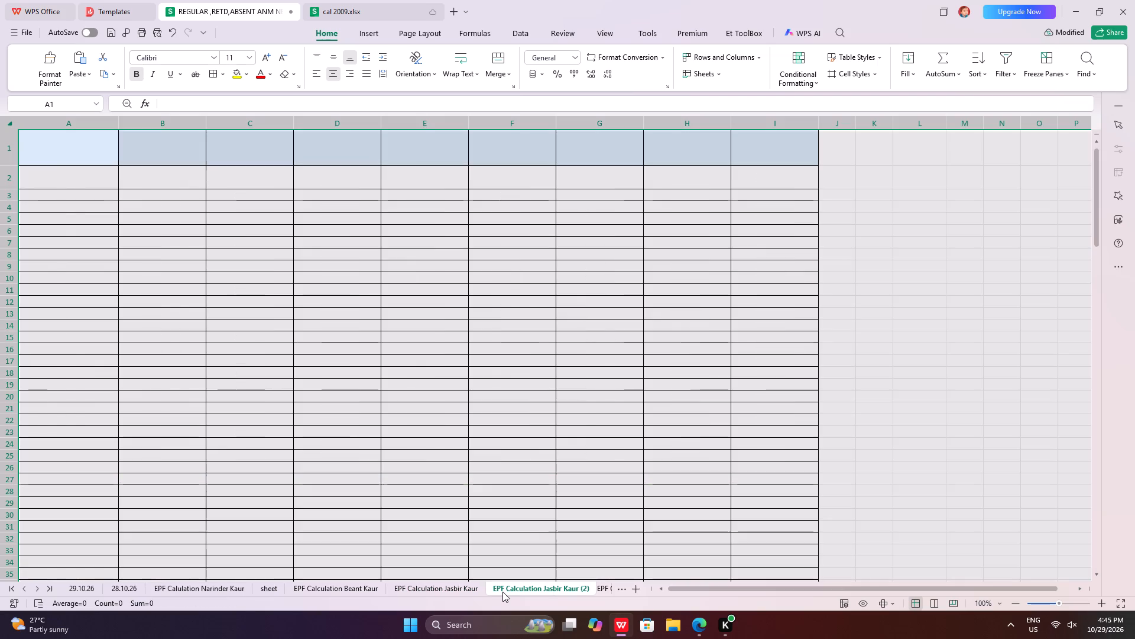
left_click(49, 153)
right_click(49, 153)
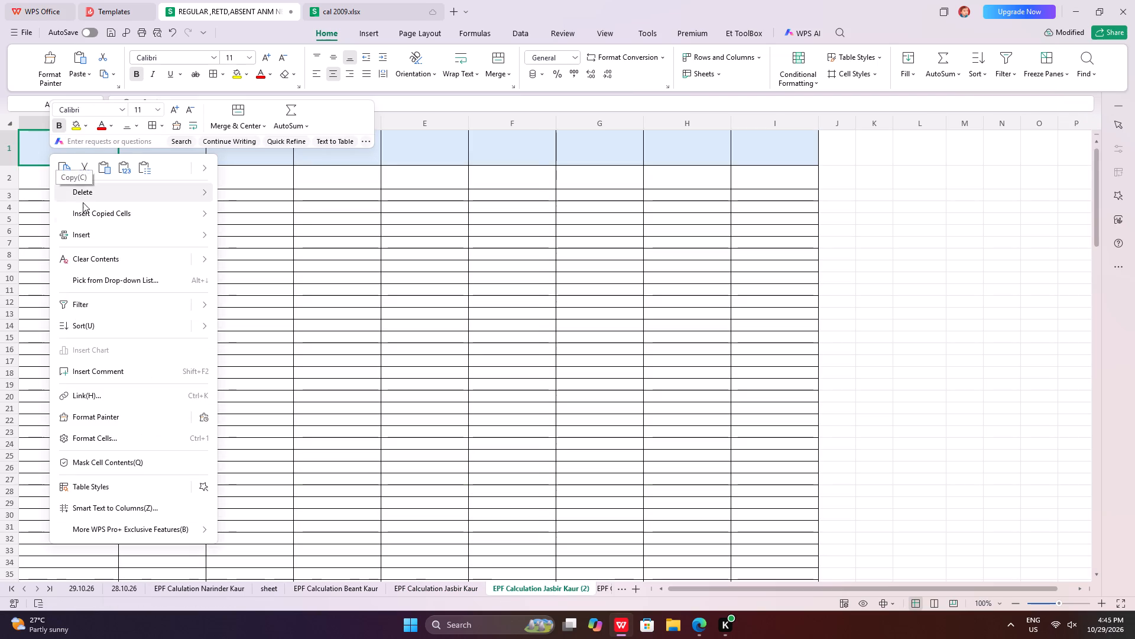
left_click(144, 165)
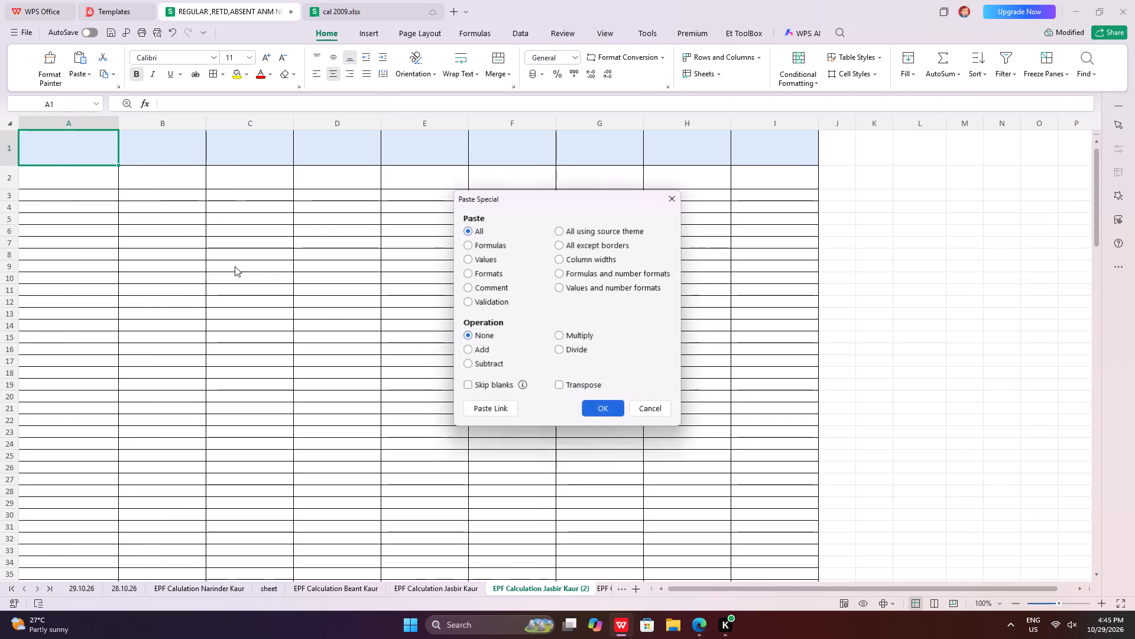
left_click(565, 385)
left_click(605, 415)
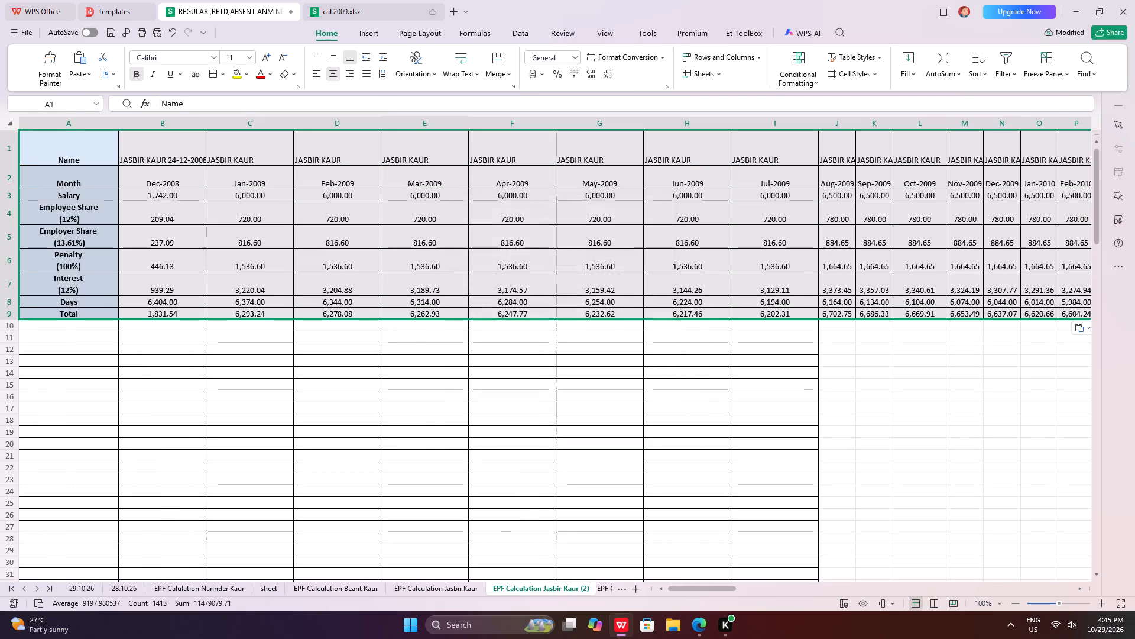
left_click(394, 366)
Create a copy of the transposed sheet before 28.10.26 (2) in the same workbook.
left_click(19, 28)
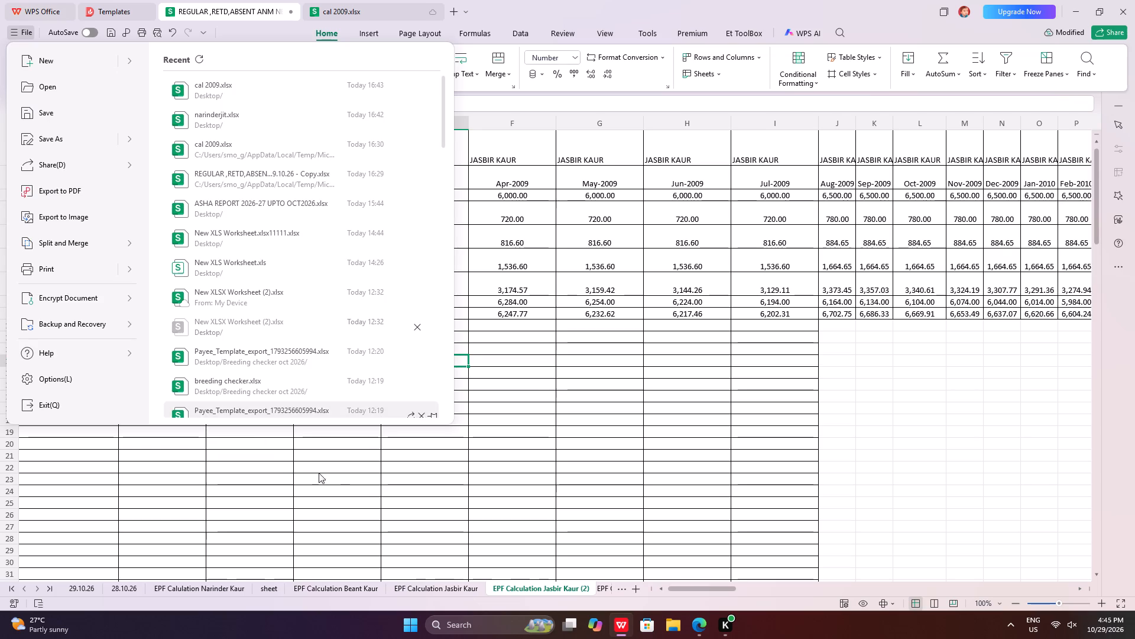
left_click(349, 483)
right_click(527, 588)
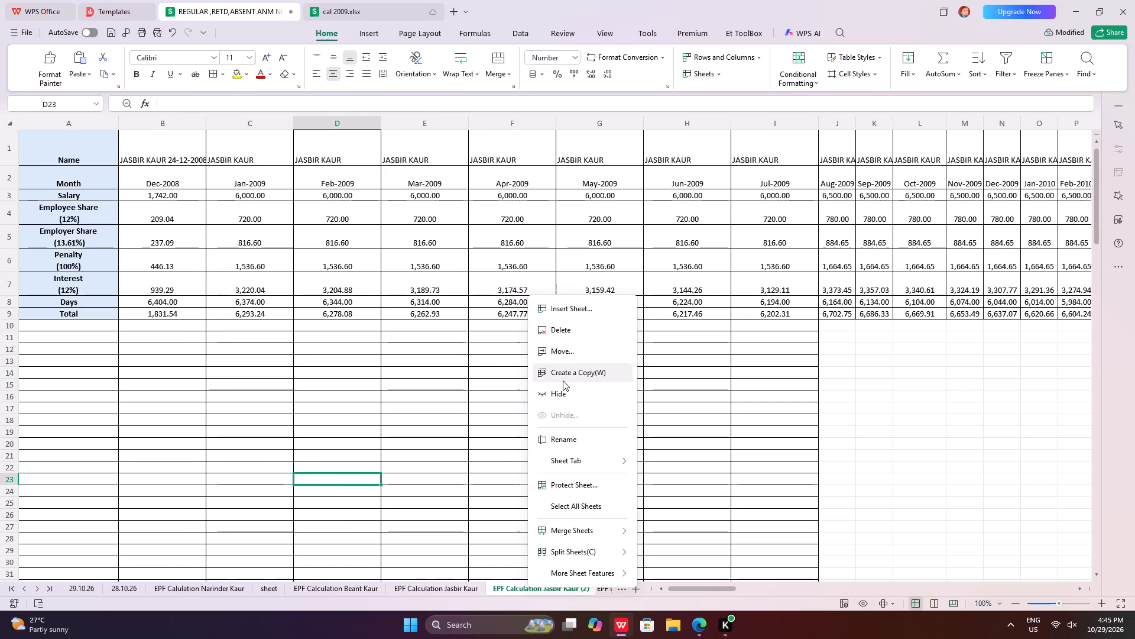
left_click(563, 357)
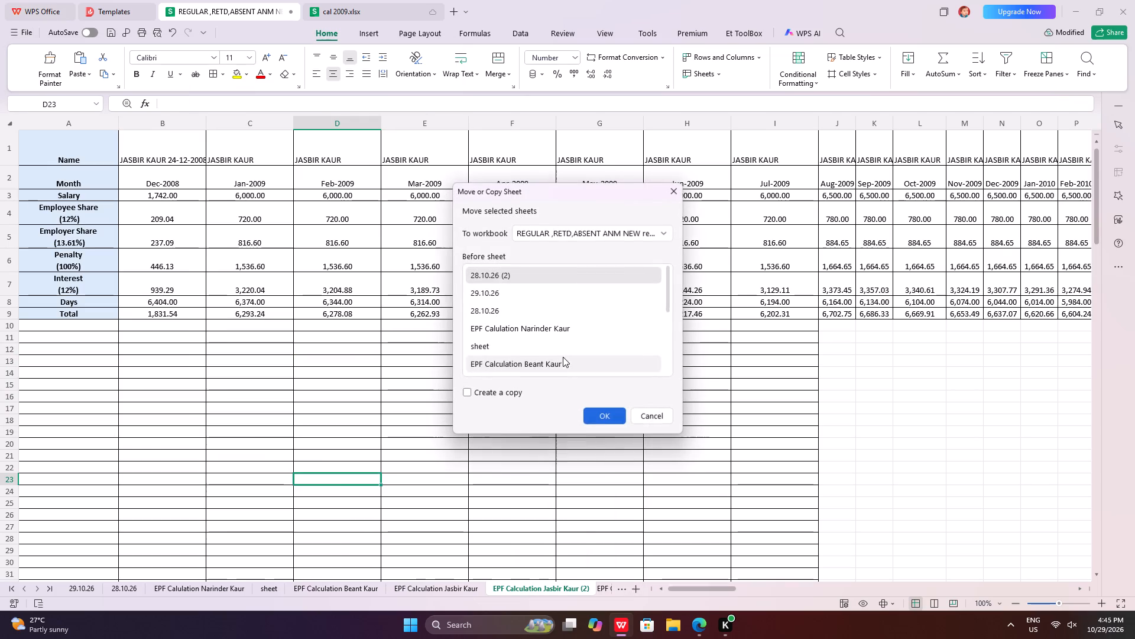
left_click(517, 392)
left_click(605, 422)
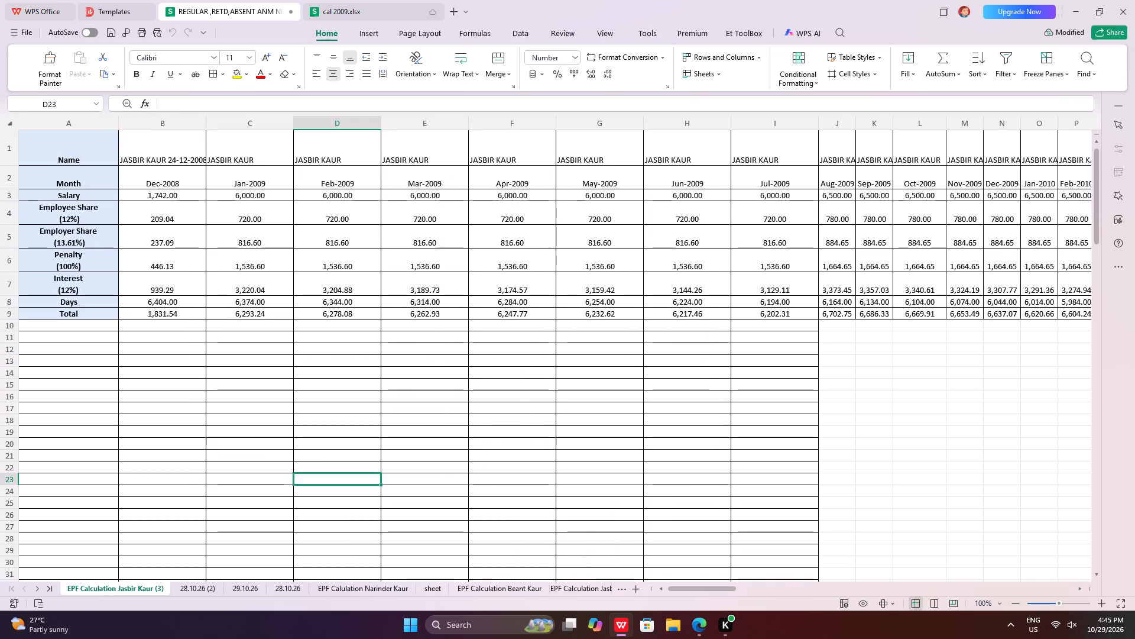
Copy the transposed sheet at the front of the staff workbook into a new workbook.
right_click(103, 583)
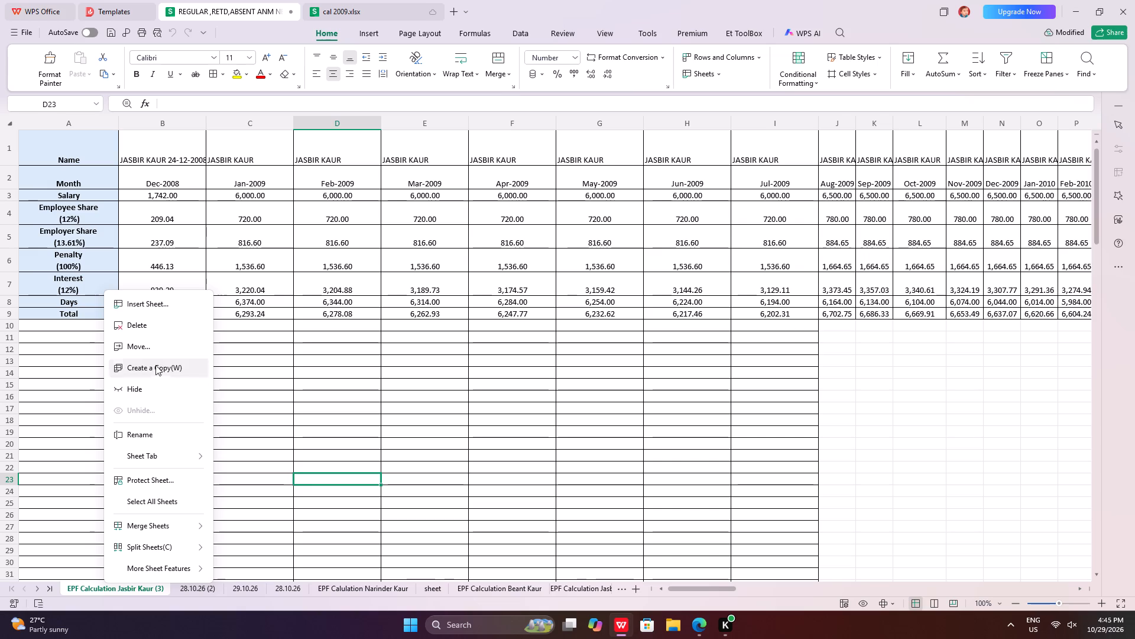
left_click(140, 346)
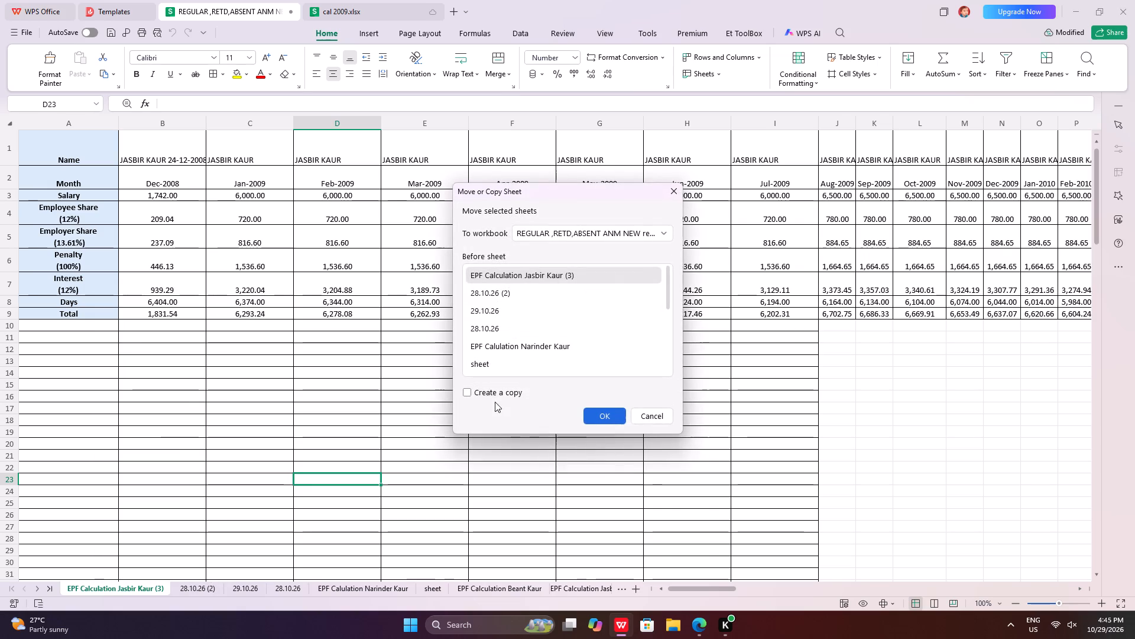
left_click(486, 388)
left_click(527, 234)
left_click(536, 252)
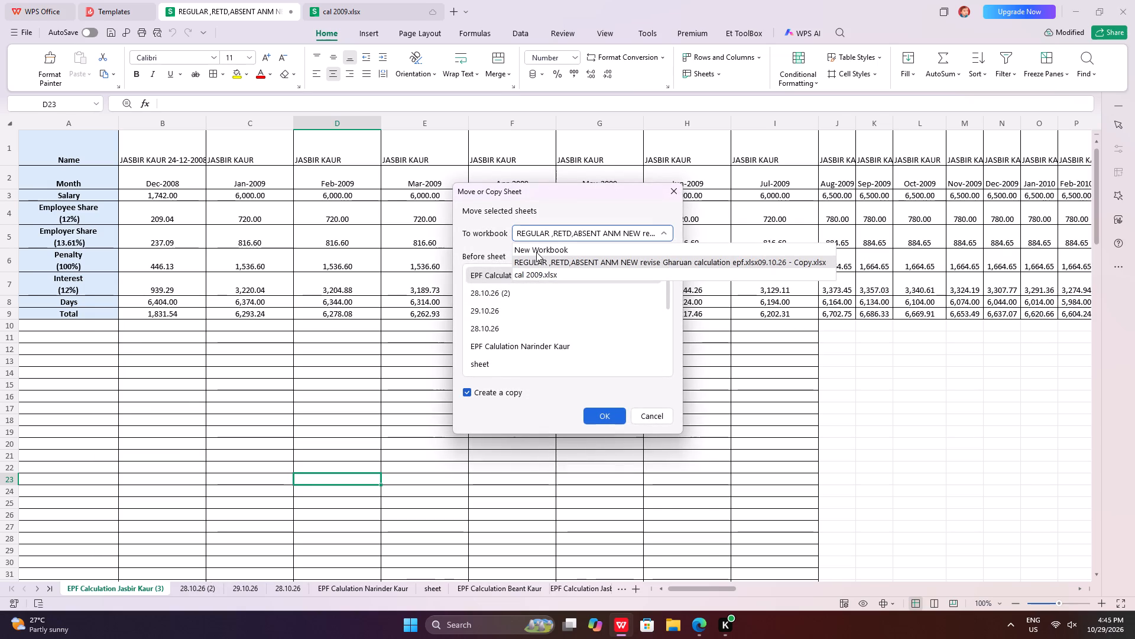
left_click(589, 418)
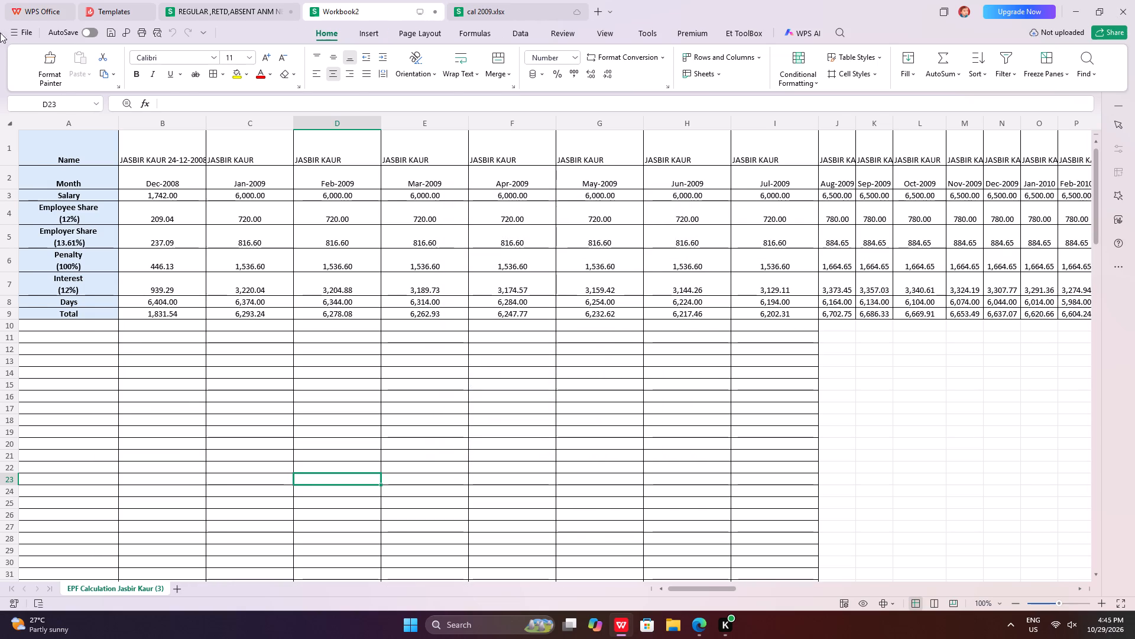
Save the new workbook to the Desktop in xlsx format, named after the employee.
left_click(12, 31)
left_click(51, 138)
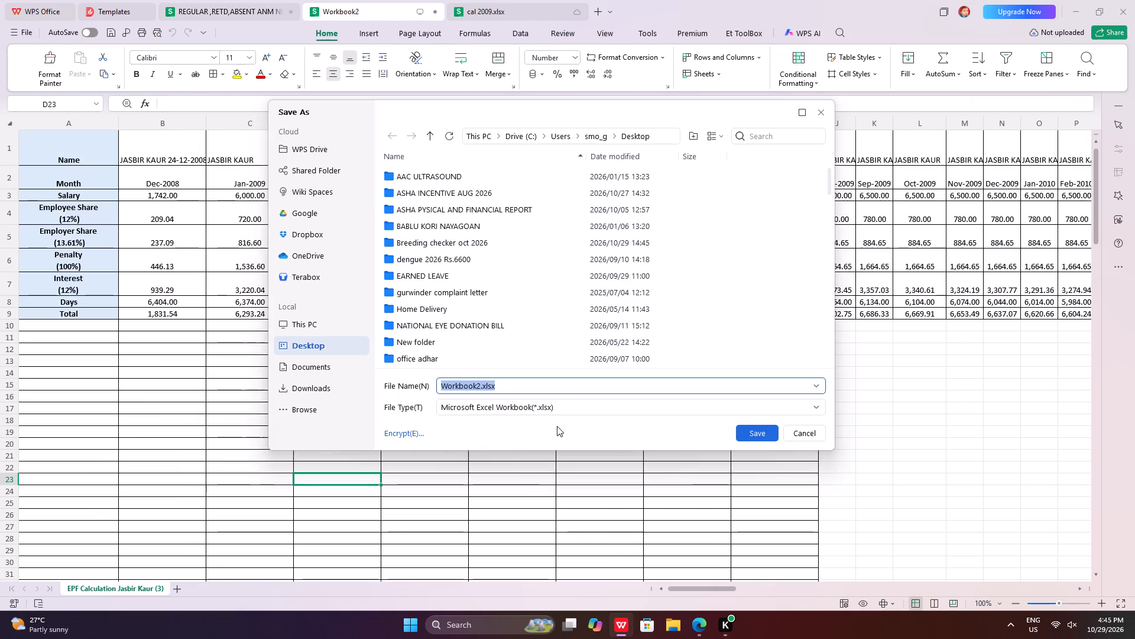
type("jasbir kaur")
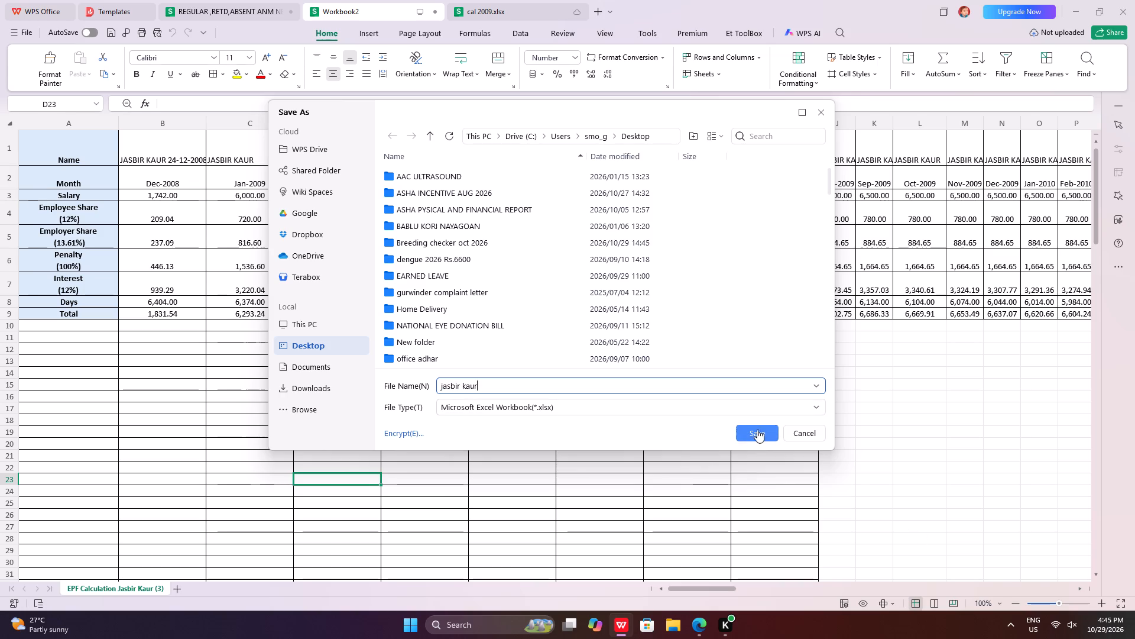
left_click(757, 430)
Close the open workbooks, discarding the changes to the staff workbook.
left_click(1134, 12)
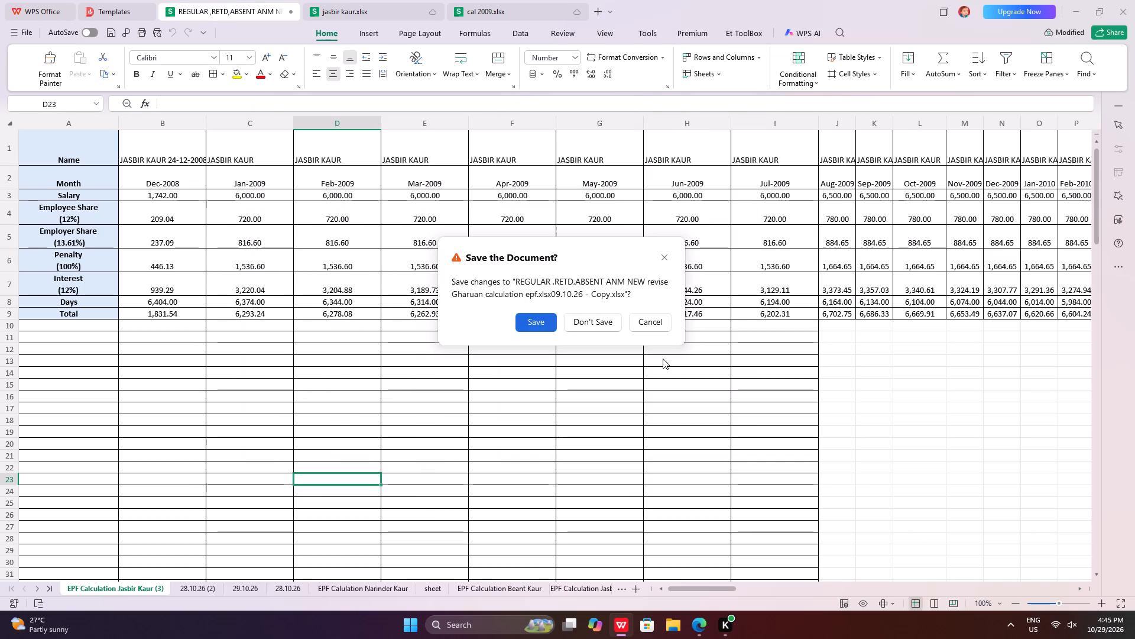